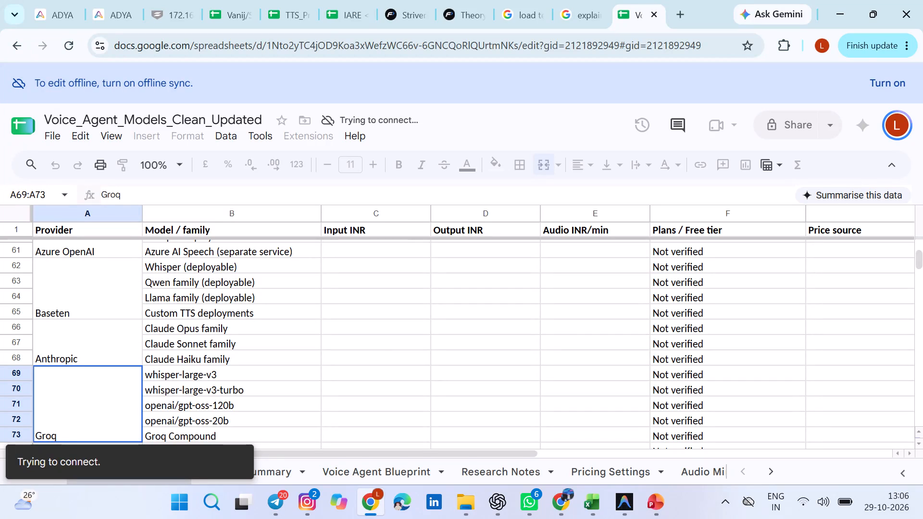
Leave the spreadsheet, switch to PowerPoint and close the Student_Management_System_JFS_Review2.pptx presentation.
left_click(836, 15)
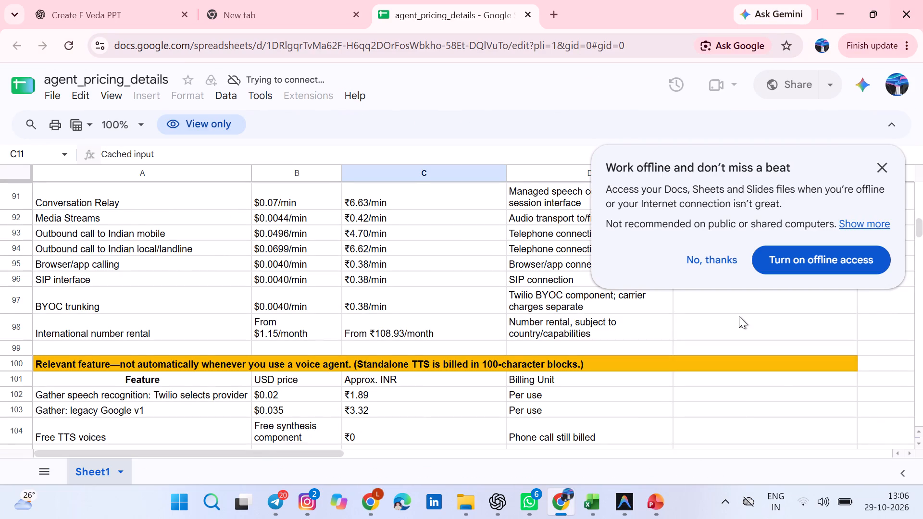
left_click(651, 490)
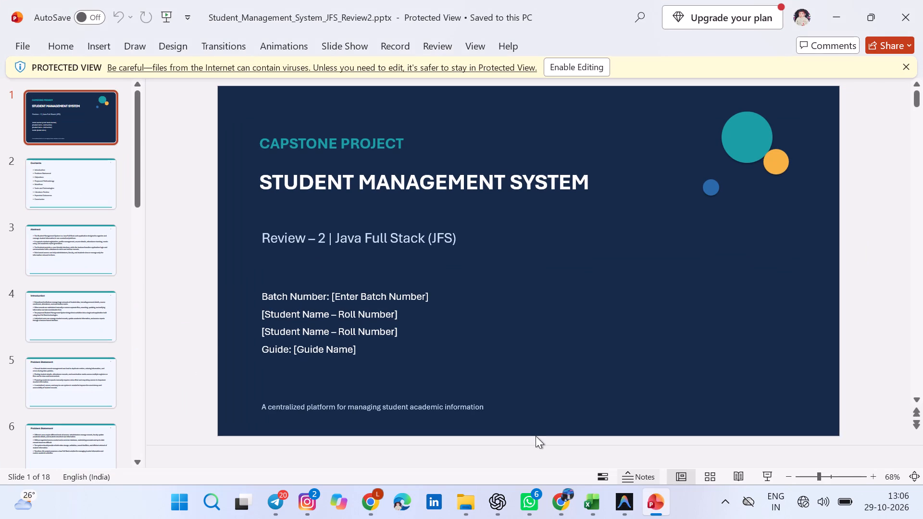
left_click(911, 16)
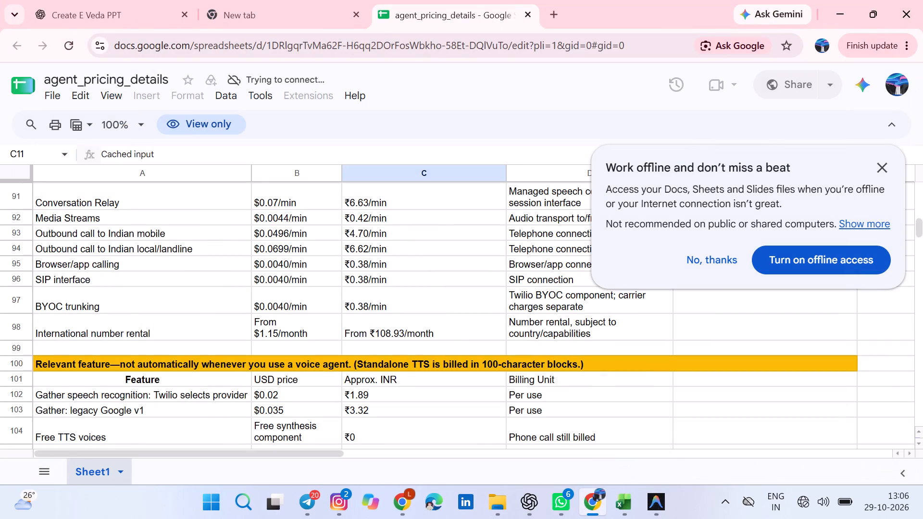
Open E-Veda_JFS_Review2.pptx from the Downloads folder in File Explorer and enable editing.
left_click(491, 507)
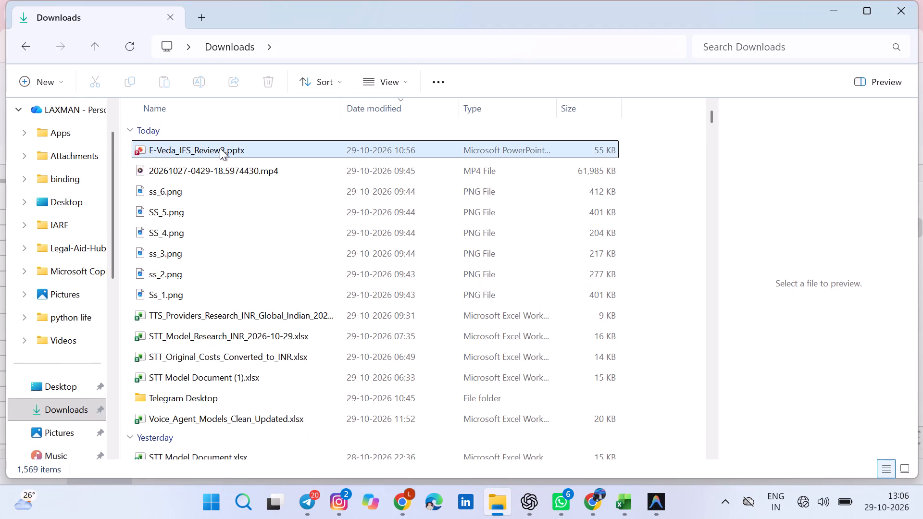
double_click(220, 148)
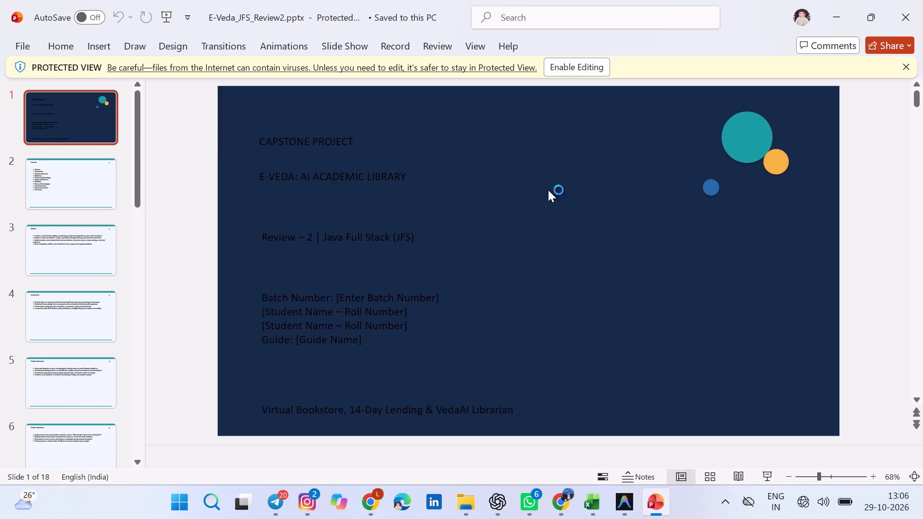
left_click(378, 140)
left_click(587, 58)
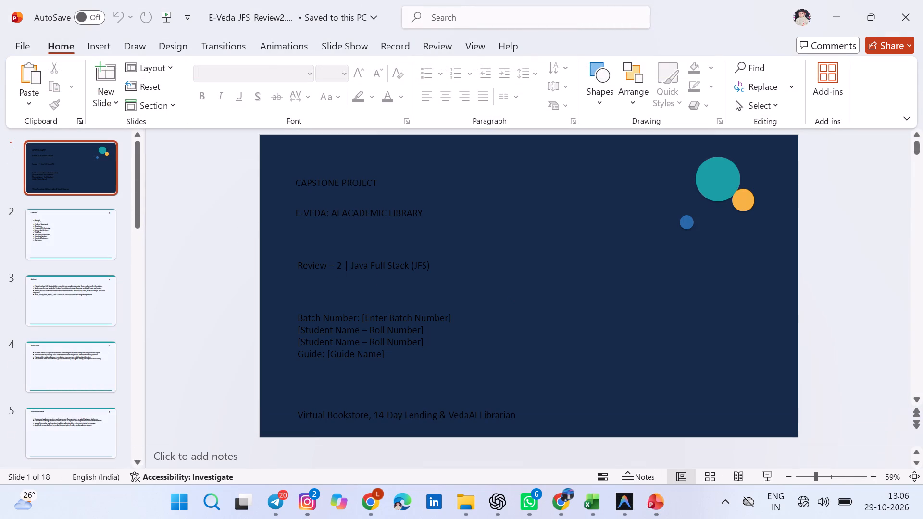
Move the "E-VEDA: AI ACADEMIC LIBRARY" title box slightly down on slide 1, keeping it aligned with "CAPSTONE PROJECT".
left_click(436, 209)
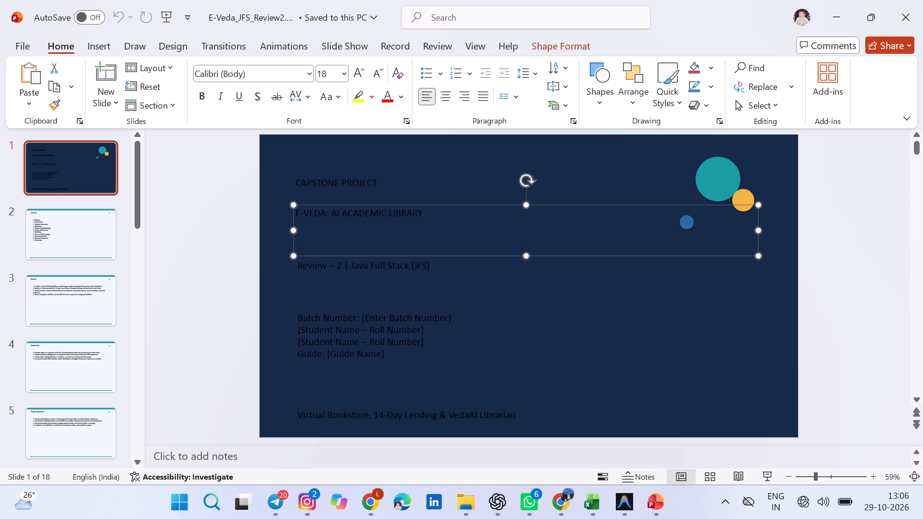
key("ctrl+a")
double_click(437, 214)
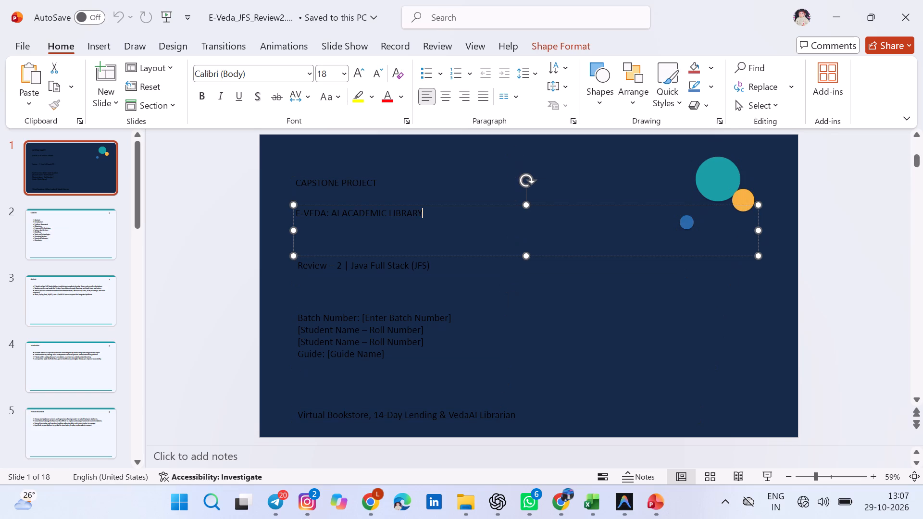
left_click_drag(437, 214, 442, 222)
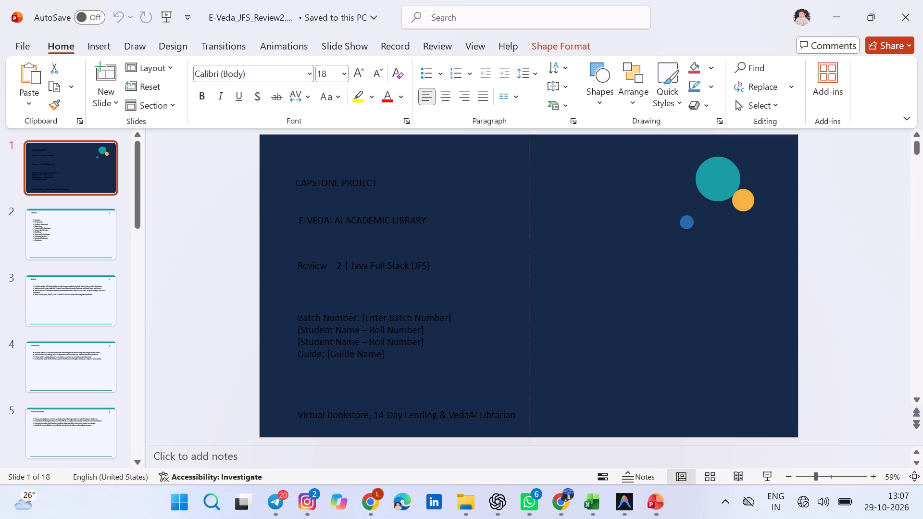
left_click_drag(442, 222, 442, 222)
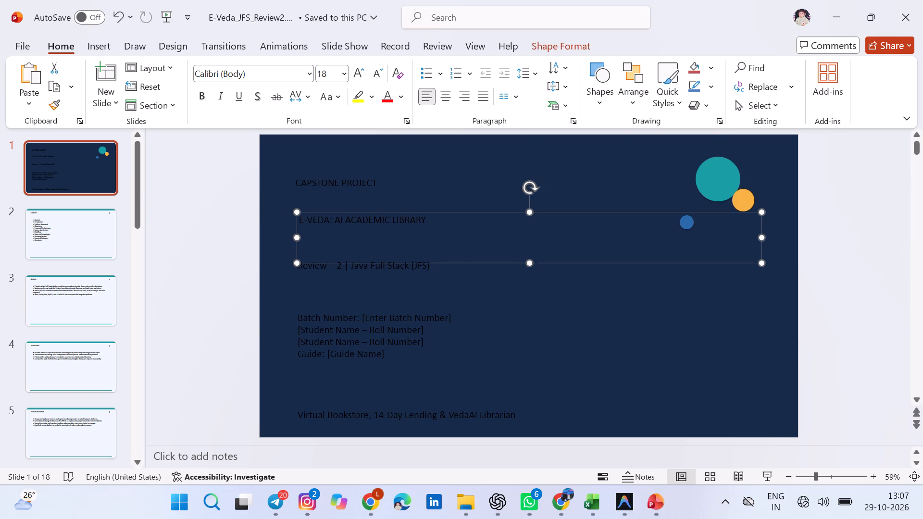
left_click_drag(442, 222, 437, 222)
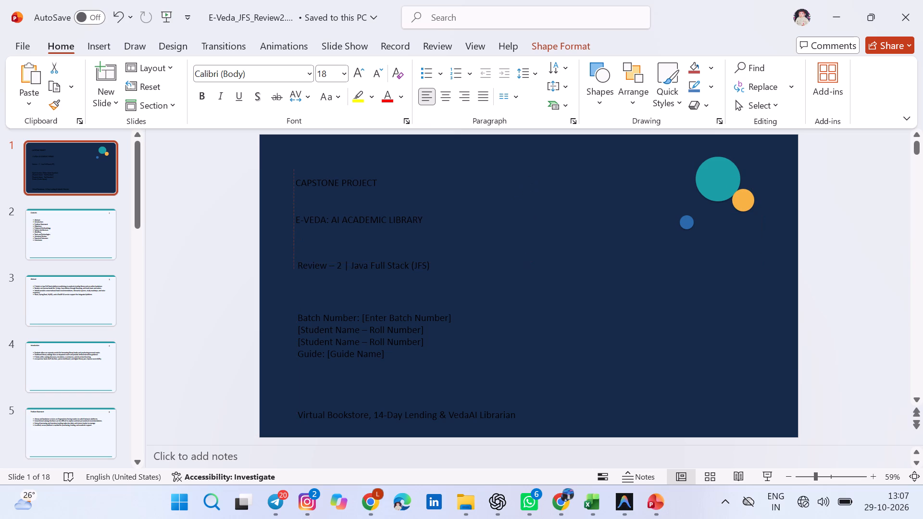
left_click_drag(437, 222, 437, 222)
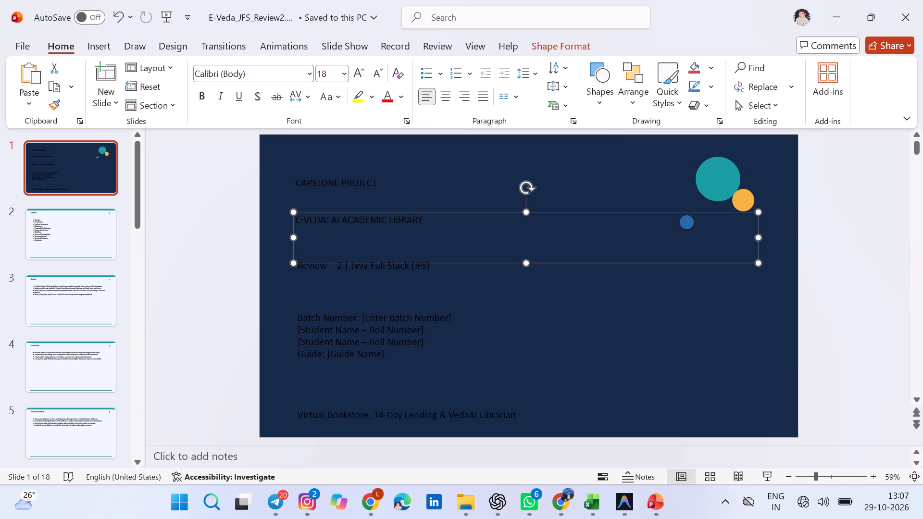
Change the font colour of the whole "E-VEDA: AI ACADEMIC LIBRARY" title on slide 1 to white.
left_click(405, 190)
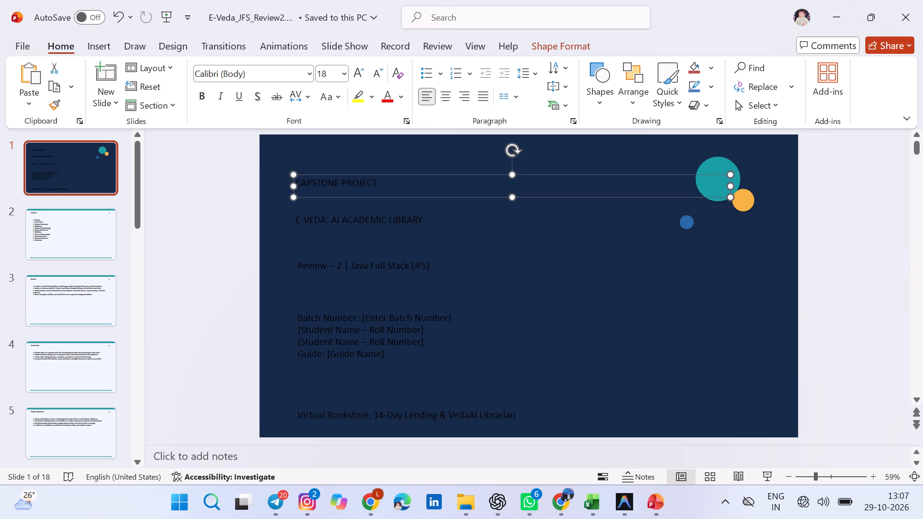
left_click(435, 221)
double_click(435, 221)
left_click(435, 221)
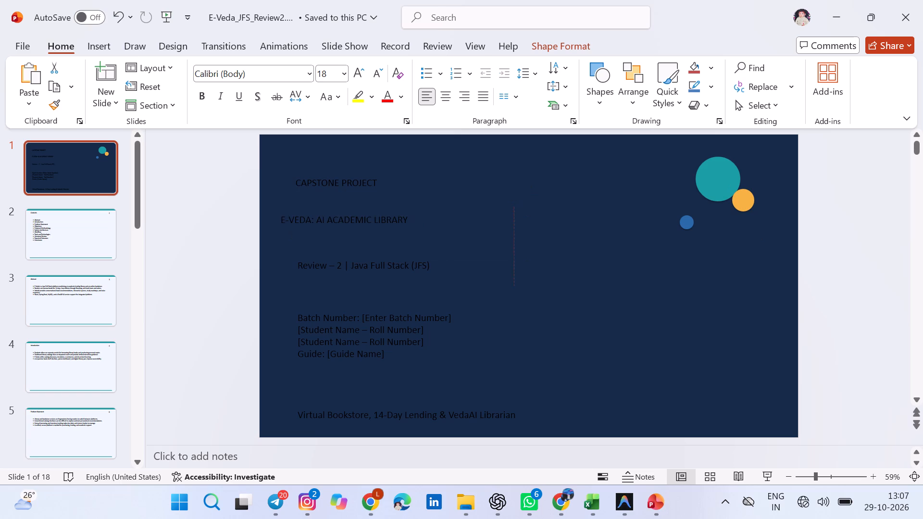
double_click(437, 221)
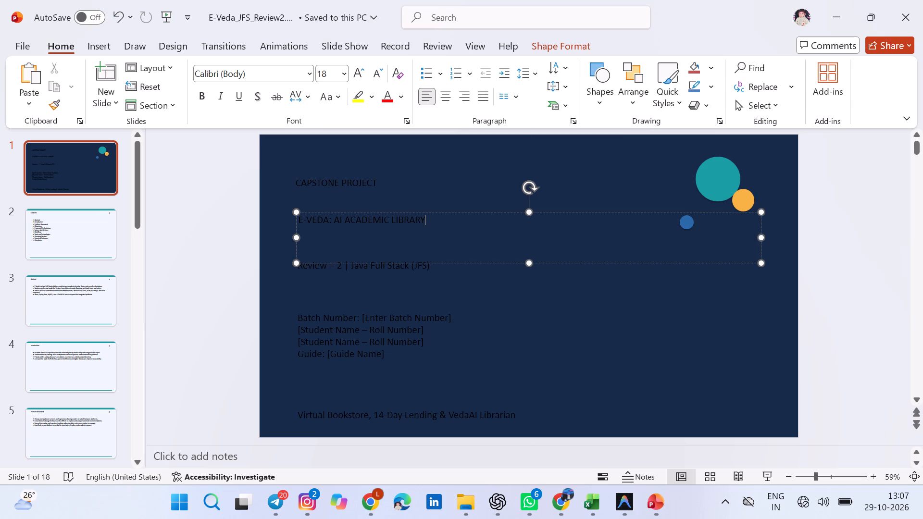
key("ctrl+a")
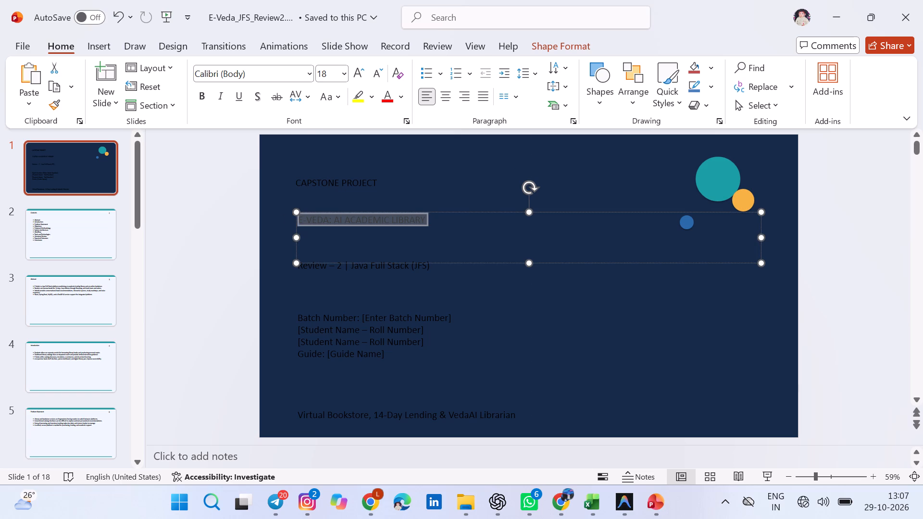
left_click(399, 96)
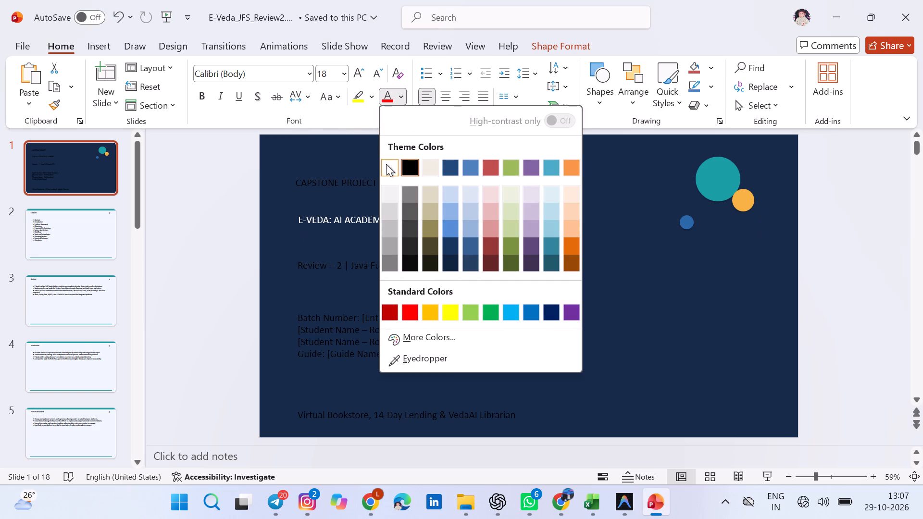
left_click(386, 164)
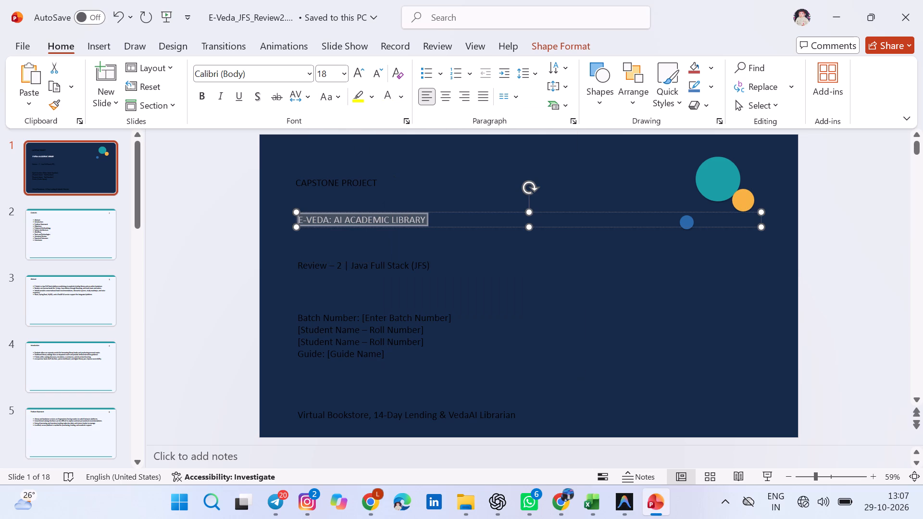
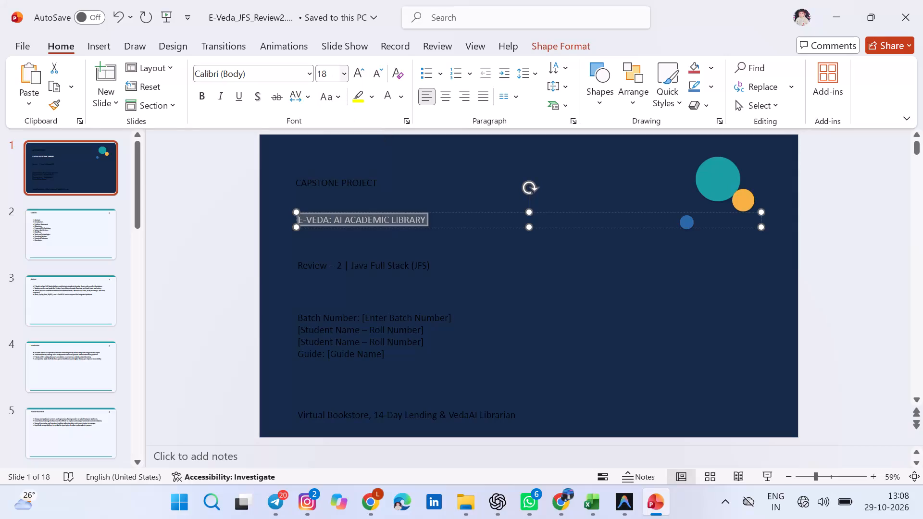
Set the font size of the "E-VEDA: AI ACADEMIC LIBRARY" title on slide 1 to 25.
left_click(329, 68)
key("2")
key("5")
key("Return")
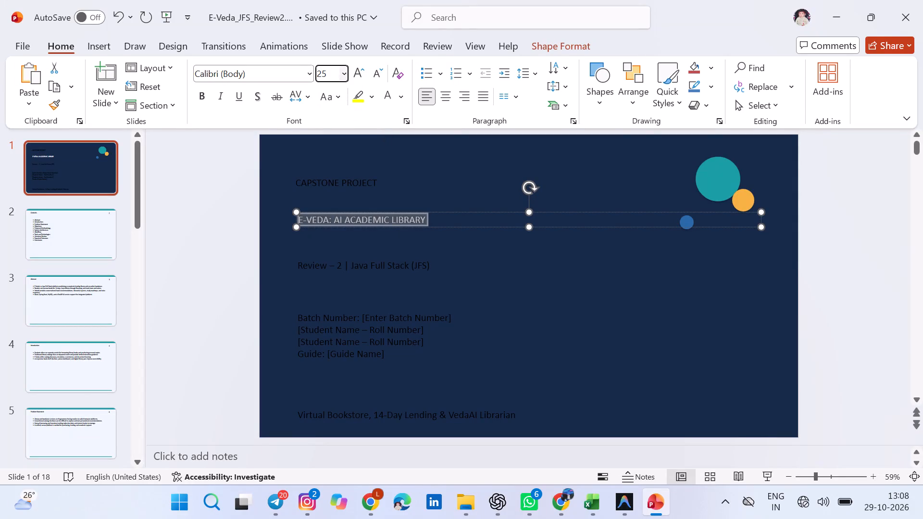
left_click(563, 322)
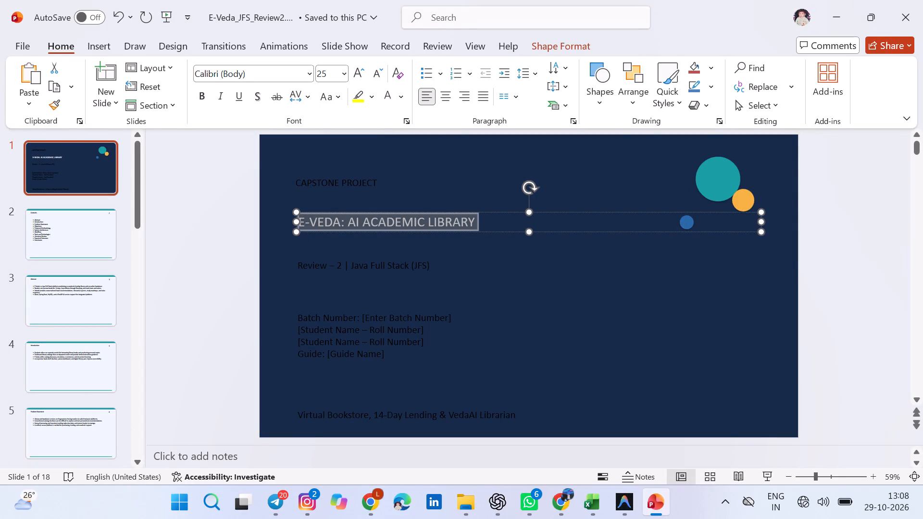
Make the whole "E-VEDA: AI ACADEMIC LIBRARY" title bold and set its font size to 30.
double_click(449, 218)
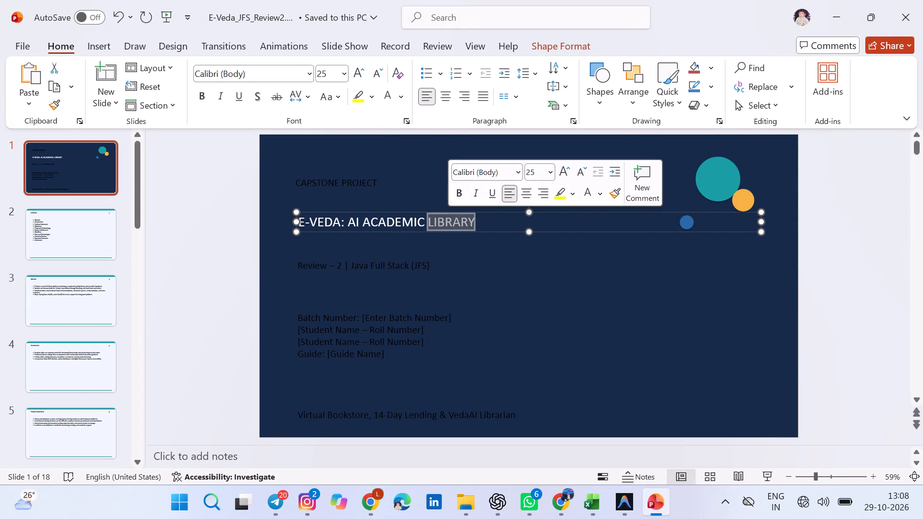
double_click(481, 219)
key("ctrl+a")
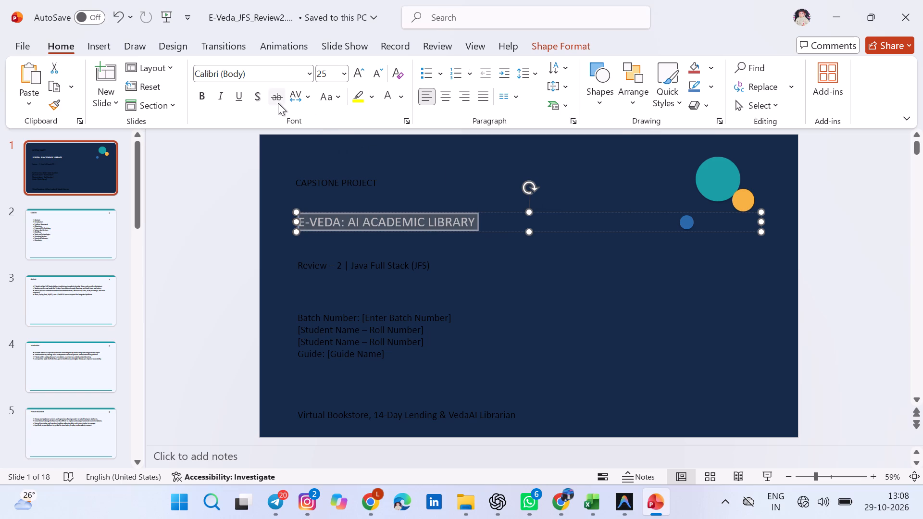
left_click(204, 93)
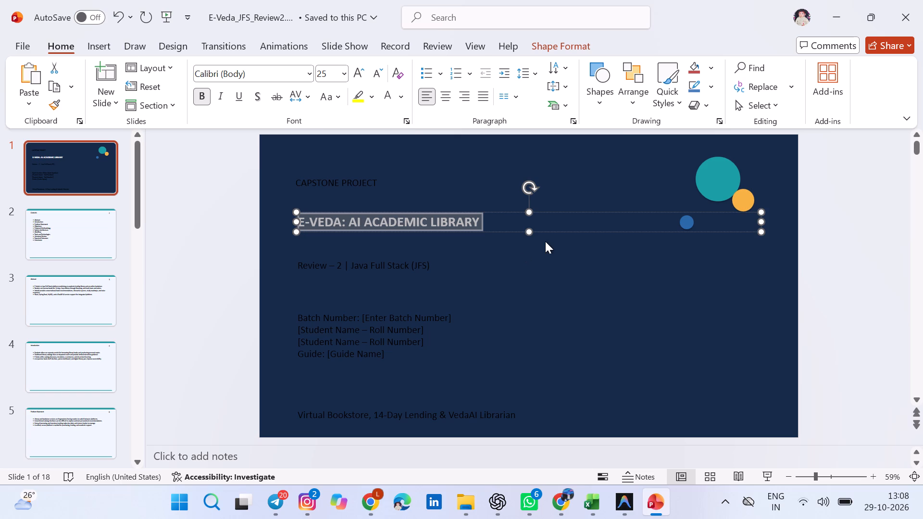
left_click(329, 70)
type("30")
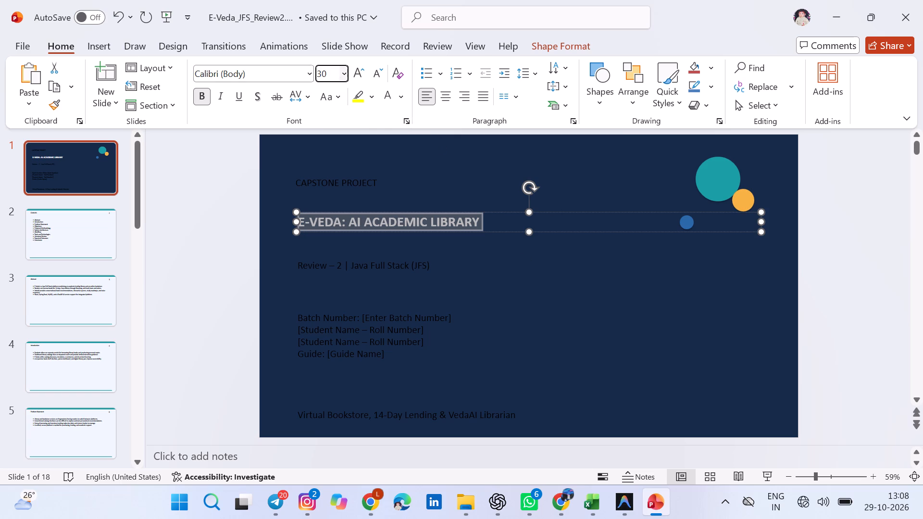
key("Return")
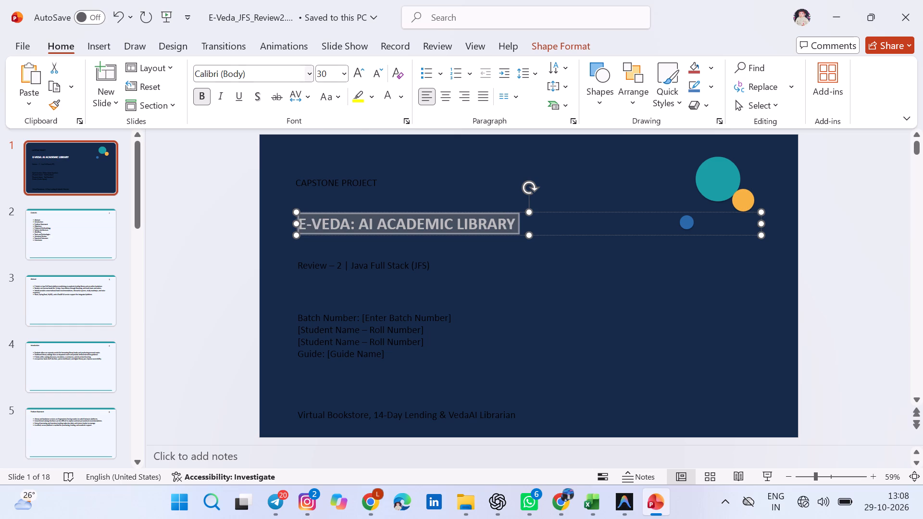
Replace the word "CAPSTONE" with "JFS" in the heading above the title so it reads "JFS PROJECT".
left_click(381, 164)
double_click(364, 177)
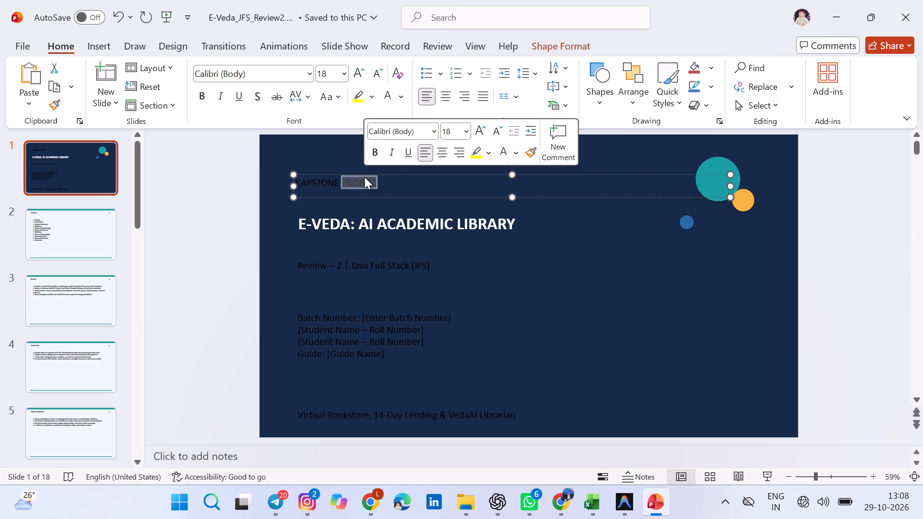
double_click(328, 181)
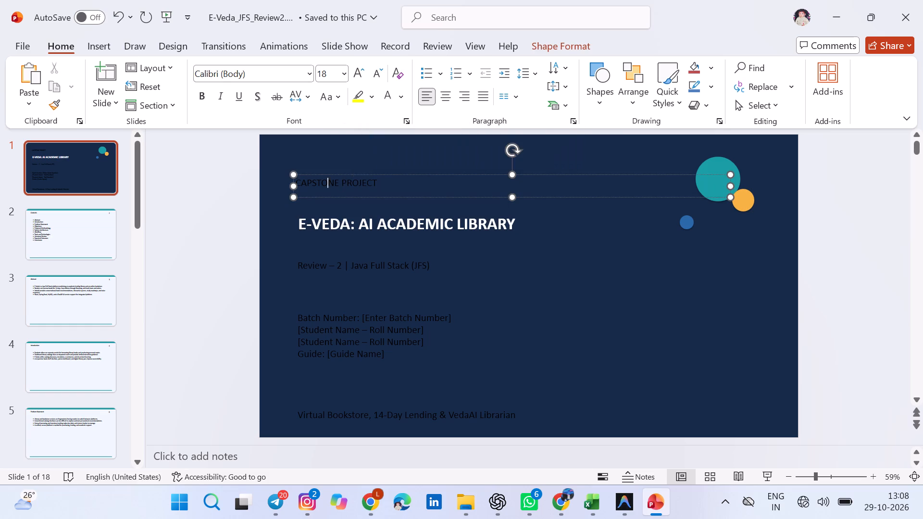
key("Right")
key("BackSpace")
key("BackSpace")
key("BackSpace")
key("BackSpace")
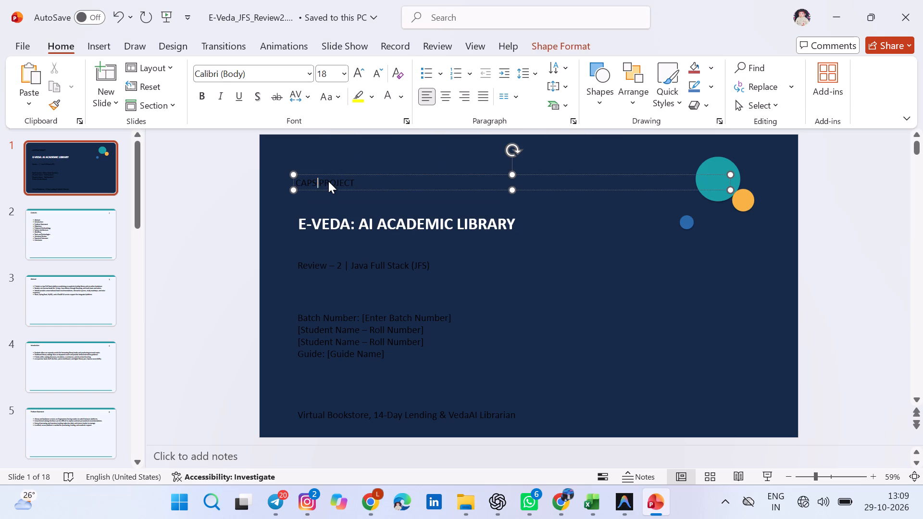
key("BackSpace")
key("BackSpace")
key("BackSpace")
key("BackSpace")
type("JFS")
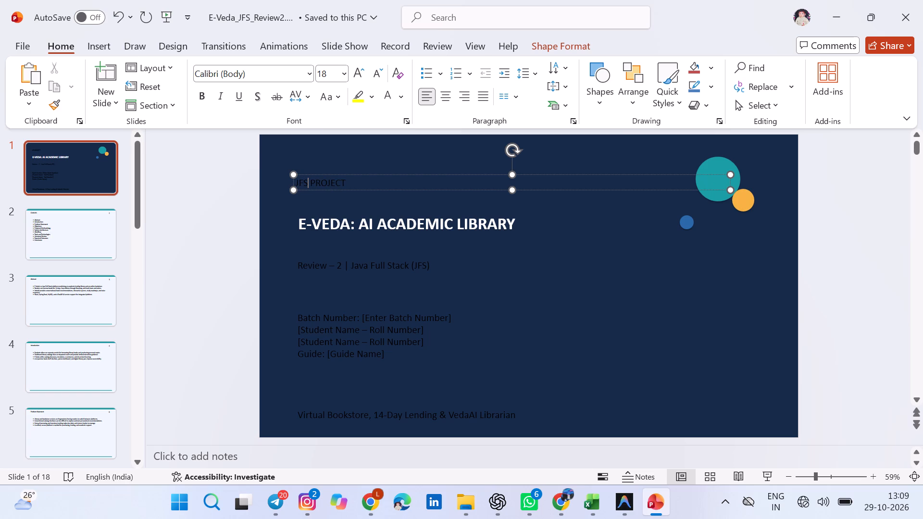
Set the whole "JFS PROJECT" heading to font size 30 and colour it white.
left_click(351, 180)
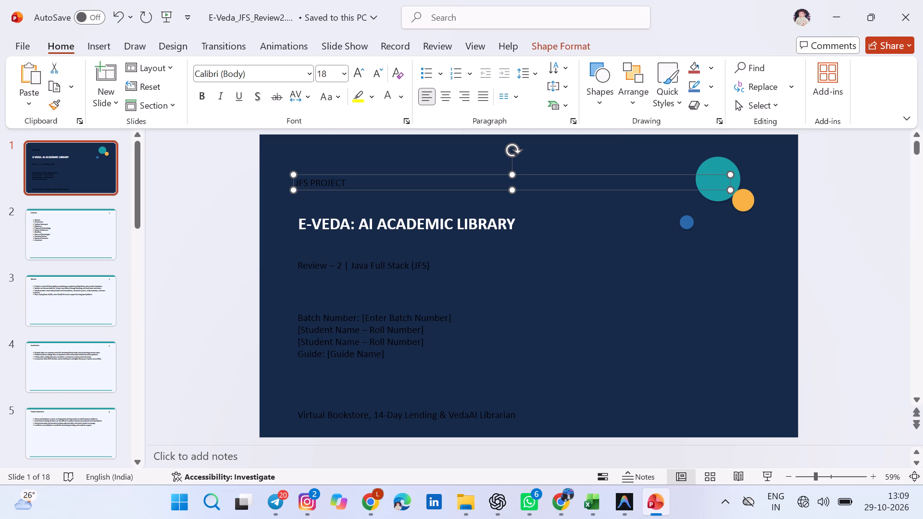
double_click(351, 180)
key("ctrl+a")
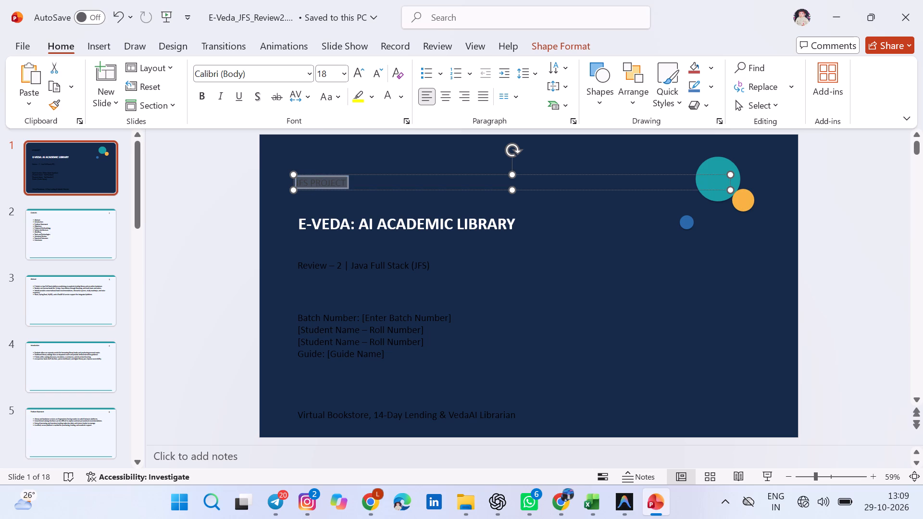
left_click(331, 71)
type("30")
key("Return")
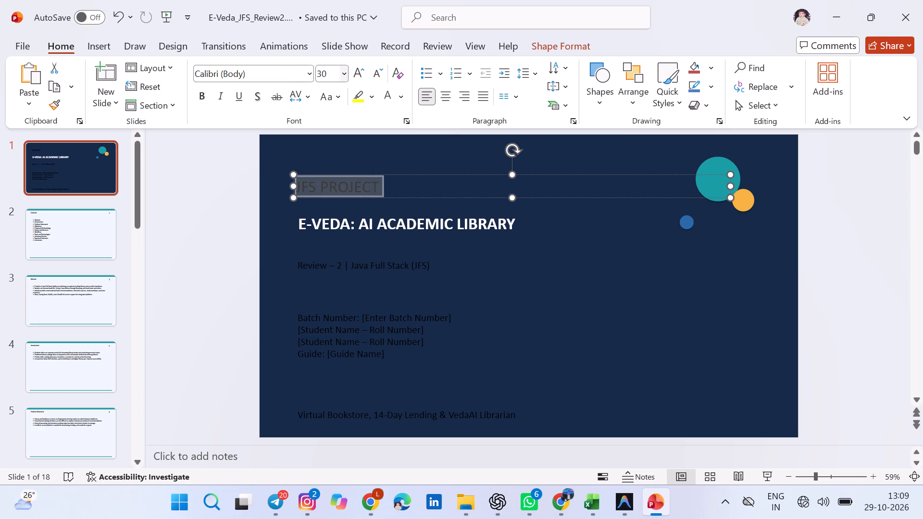
left_click(398, 97)
left_click(389, 96)
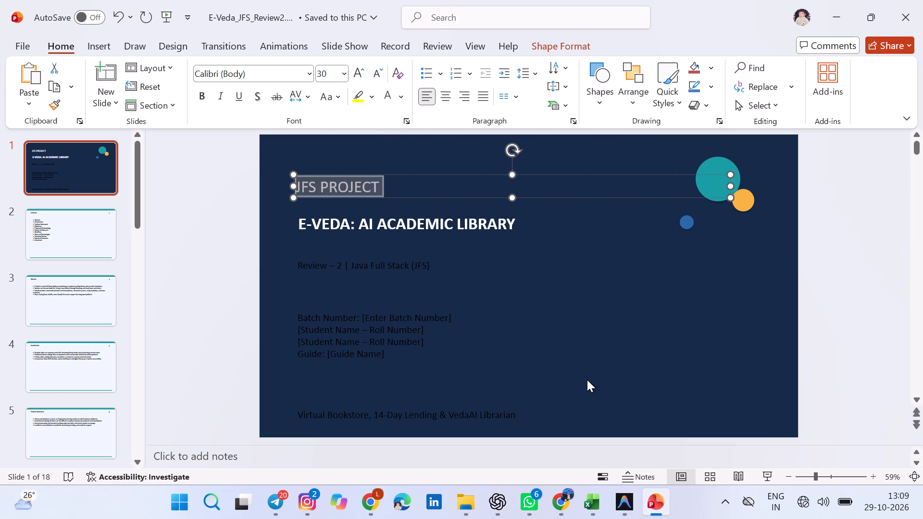
left_click(587, 380)
Move the "JFS PROJECT" text box up and across so its text sits near the top centre of slide 1.
left_click(342, 184)
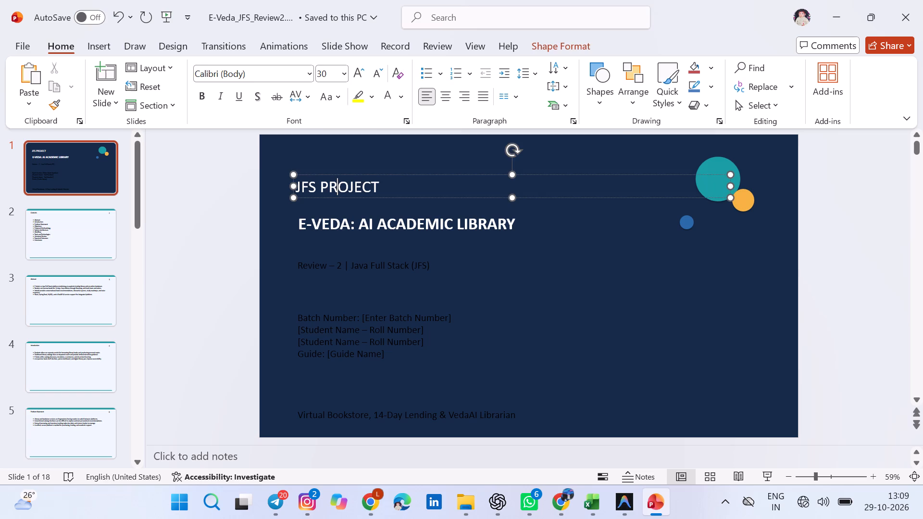
left_click_drag(486, 192, 616, 184)
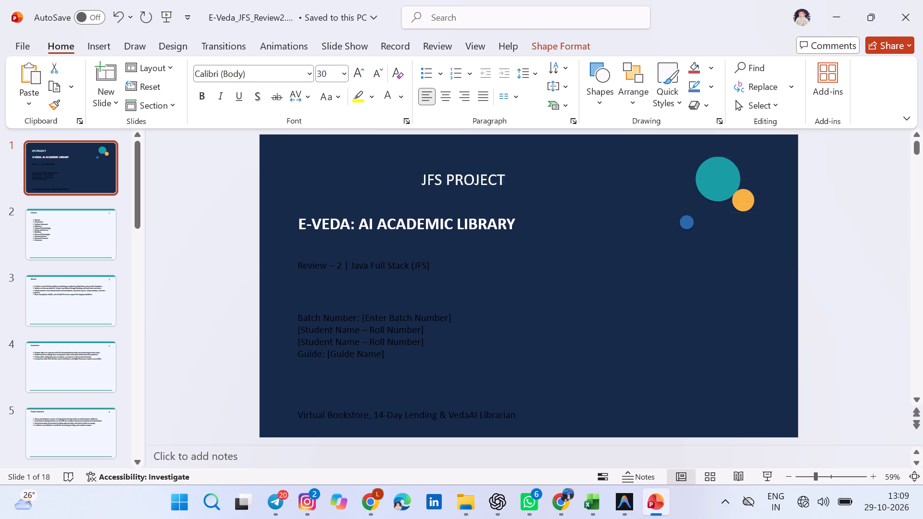
left_click_drag(616, 184, 663, 172)
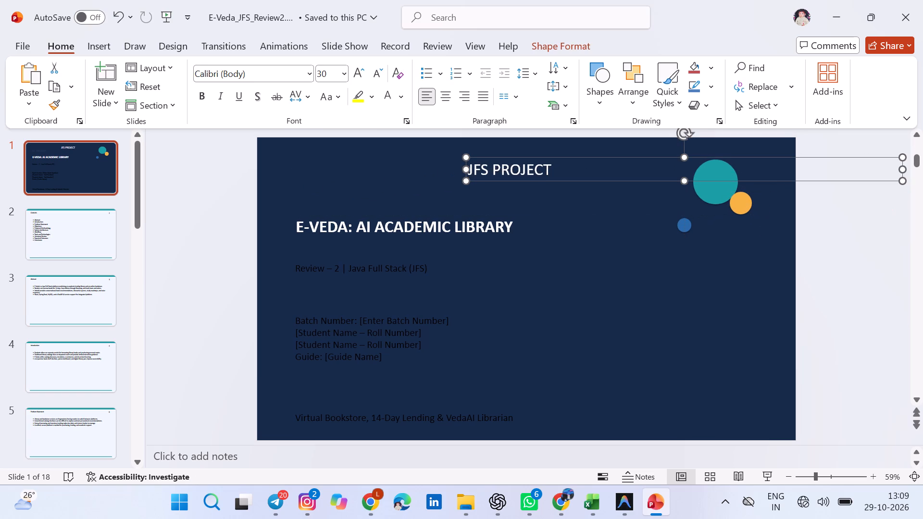
left_click(669, 259)
Nudge the text box with the batch, student and guide details slightly down on slide 1.
left_click(696, 319)
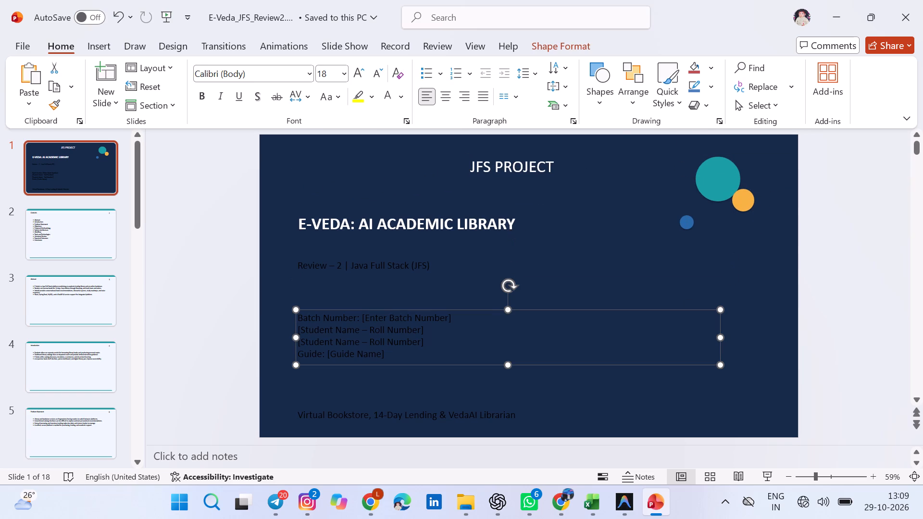
key("Down")
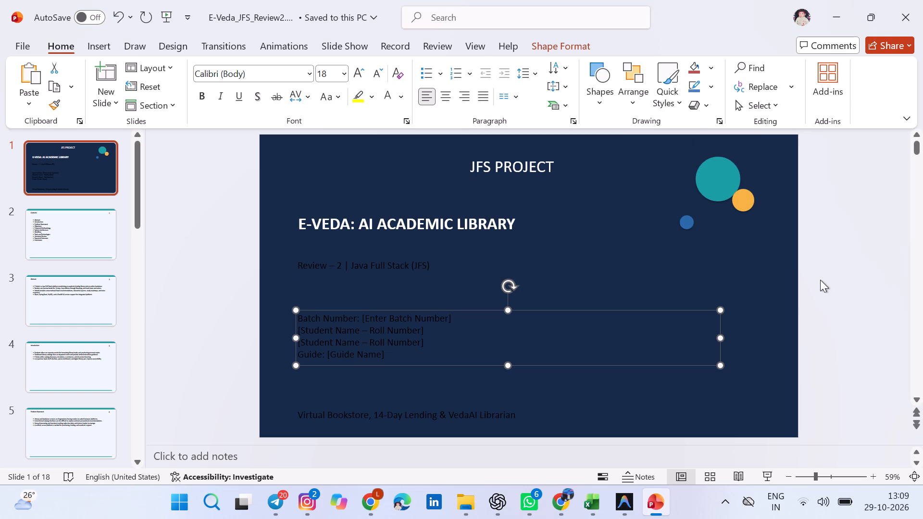
left_click(822, 280)
key("Down")
key("Up")
key("Up")
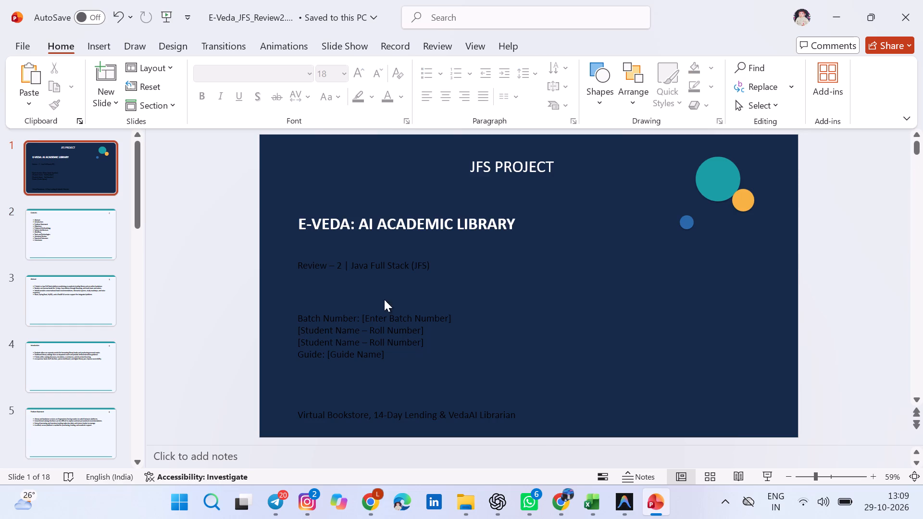
Delete the "Review – 2 | Java Full Stack (JFS)" text below the title on slide 1.
left_click(387, 265)
key("ctrl+a")
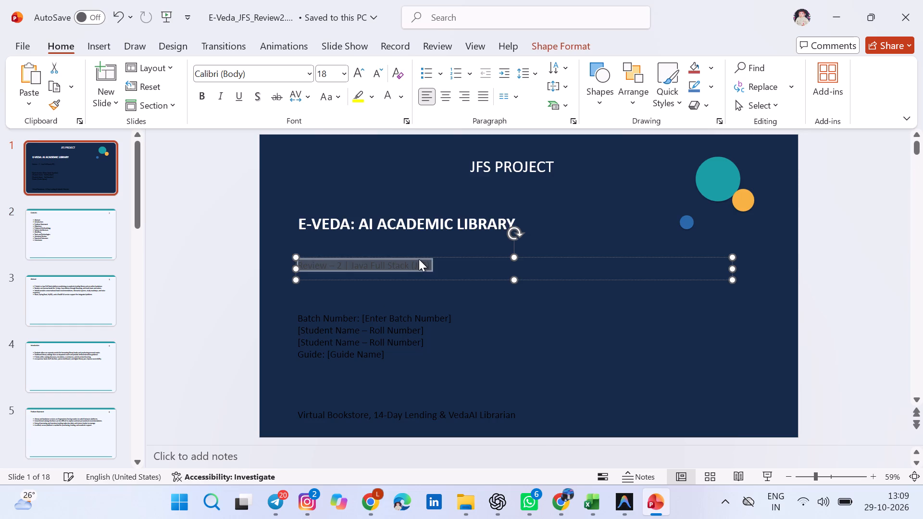
key("BackSpace")
Delete the text "Batch Number: [Enter Batch Number]" from the details box, leaving the student and guide lines.
left_click(599, 331)
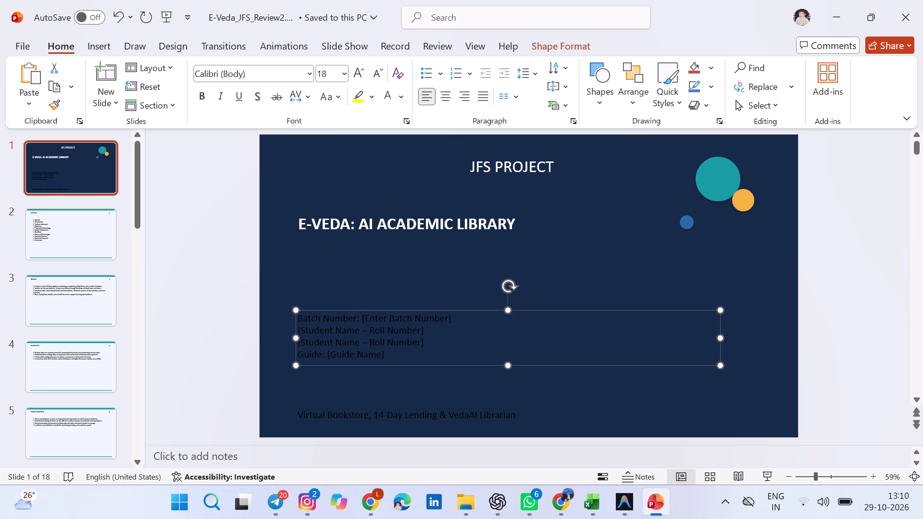
double_click(462, 318)
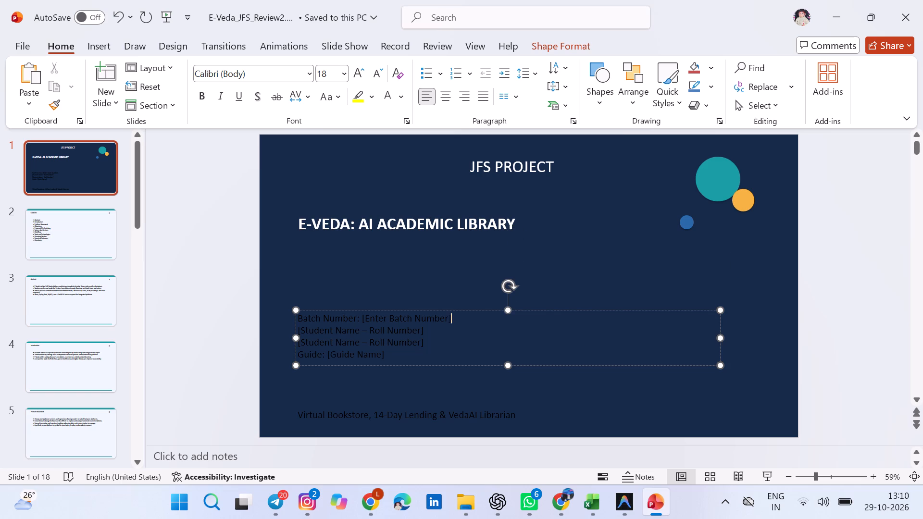
key("BackSpace")
key("BackSpace")
key("BackSpace")
key("BackSpace")
key("BackSpace")
key("BackSpace")
key("BackSpace")
key("BackSpace")
key("BackSpace")
key("BackSpace")
key("BackSpace")
key("BackSpace")
key("BackSpace")
key("BackSpace")
key("BackSpace")
key("BackSpace")
key("BackSpace")
key("BackSpace")
key("BackSpace")
key("BackSpace")
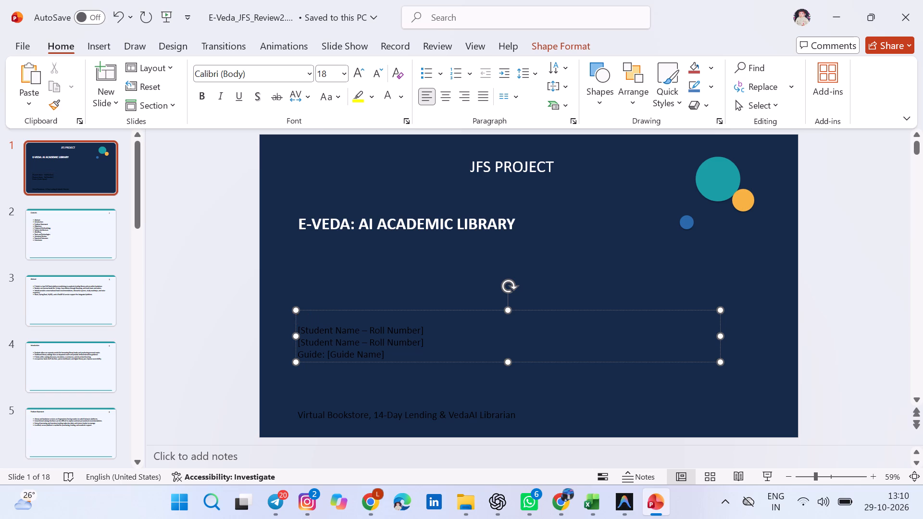
Replace the "Roll Number]" placeholder in the first "Student Name" line with the first student's name in capitals.
double_click(447, 334)
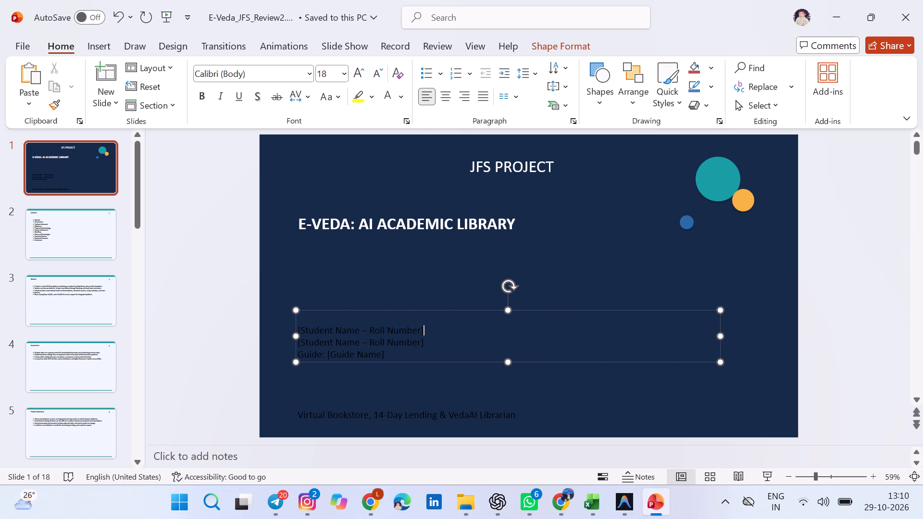
key("BackSpace")
key("BackSpace")
key("BackSpace")
key("BackSpace")
key("BackSpace")
key("BackSpace")
key("BackSpace")
key("BackSpace")
key("BackSpace")
key("BackSpace")
key("BackSpace")
key("BackSpace")
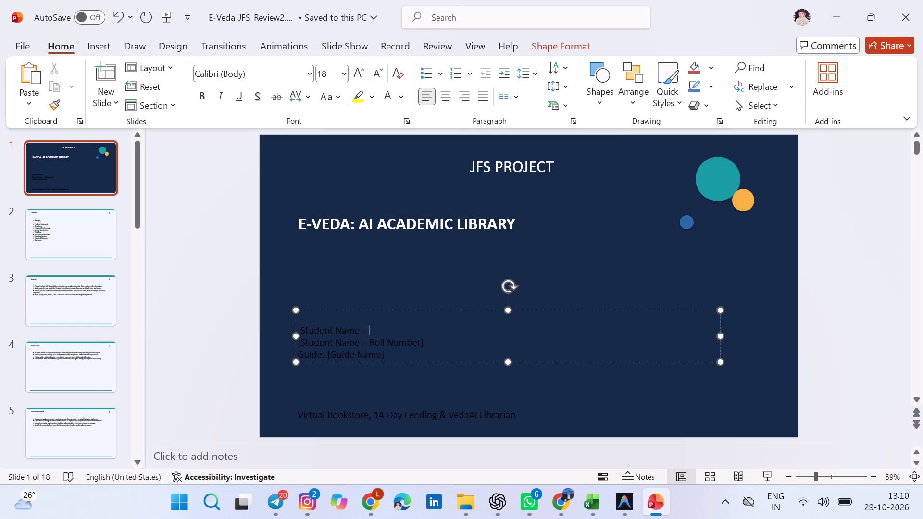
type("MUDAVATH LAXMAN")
Replace the "Roll Number]" placeholder in the second "Student Name" line with the second student's name in capitals.
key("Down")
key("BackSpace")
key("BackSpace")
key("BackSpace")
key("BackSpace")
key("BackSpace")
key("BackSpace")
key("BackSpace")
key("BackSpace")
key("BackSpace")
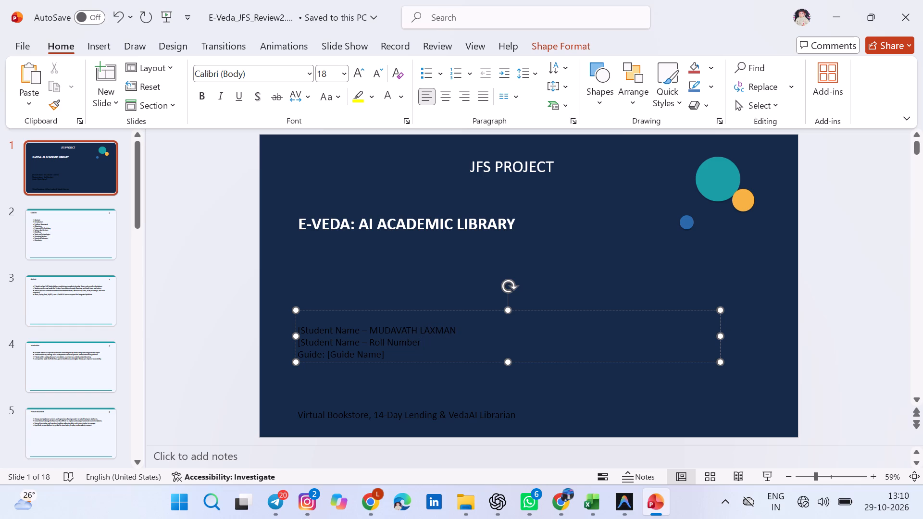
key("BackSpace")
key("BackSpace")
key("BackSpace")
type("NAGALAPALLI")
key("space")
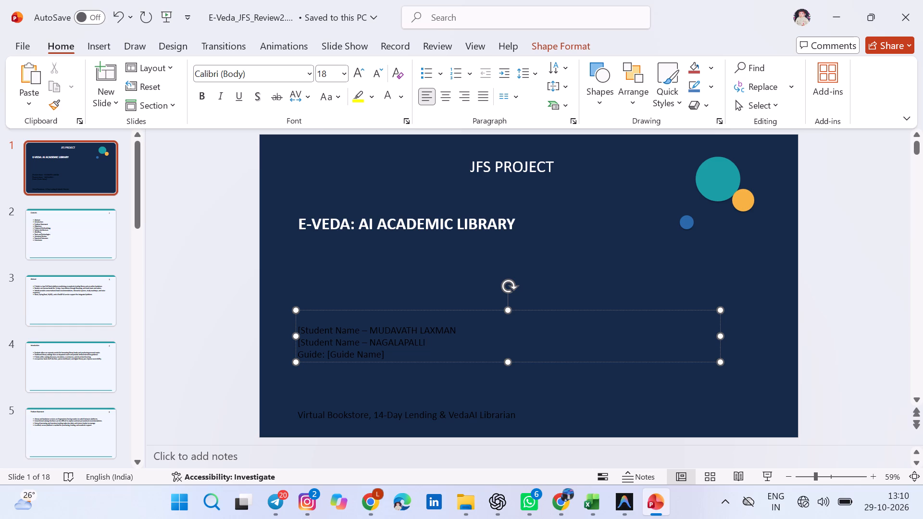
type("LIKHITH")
Change all the text in the student and guide details box on slide 1 to white.
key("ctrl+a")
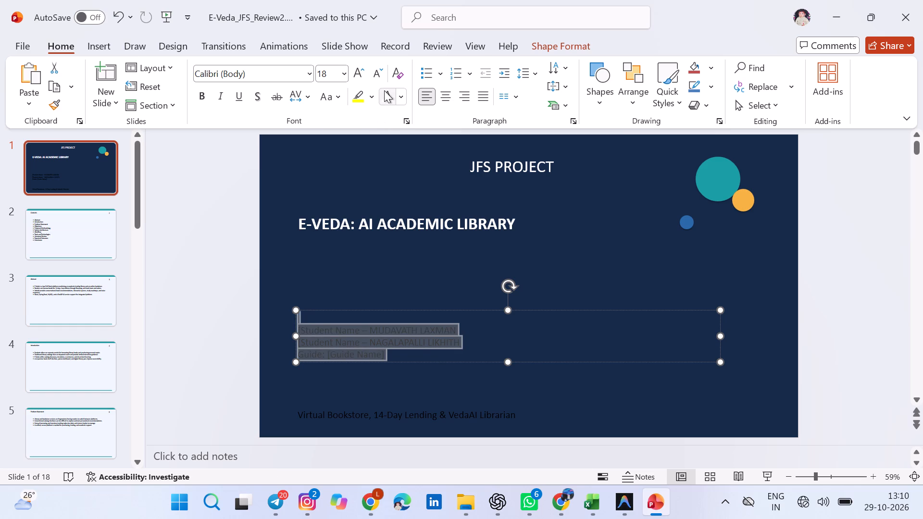
left_click(384, 90)
left_click(619, 218)
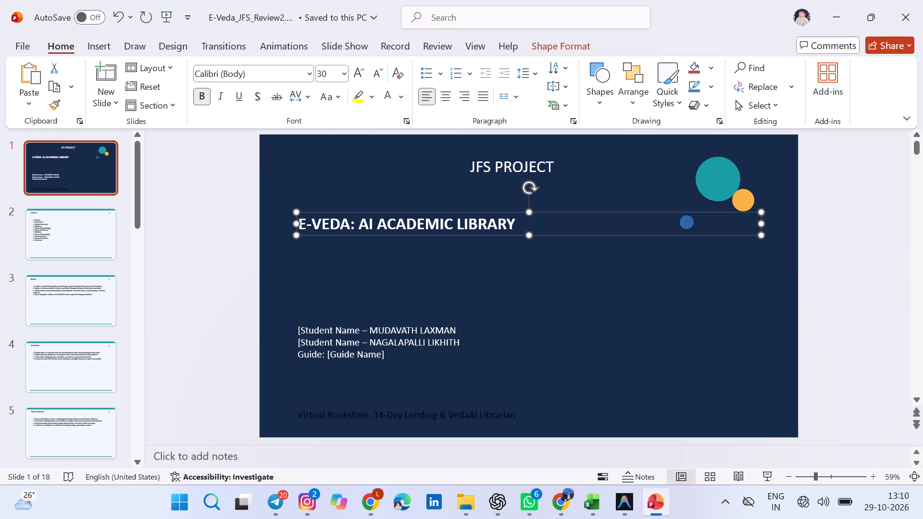
Remove the stray opening bracket before "Student Name" in both student lines, keeping each student on a separate line.
left_click(299, 342)
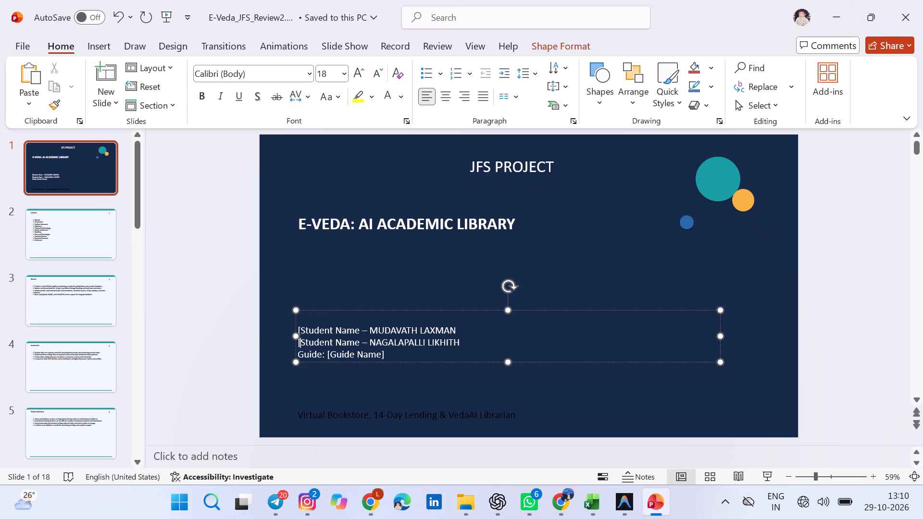
key("BackSpace")
key("Up")
key("Right")
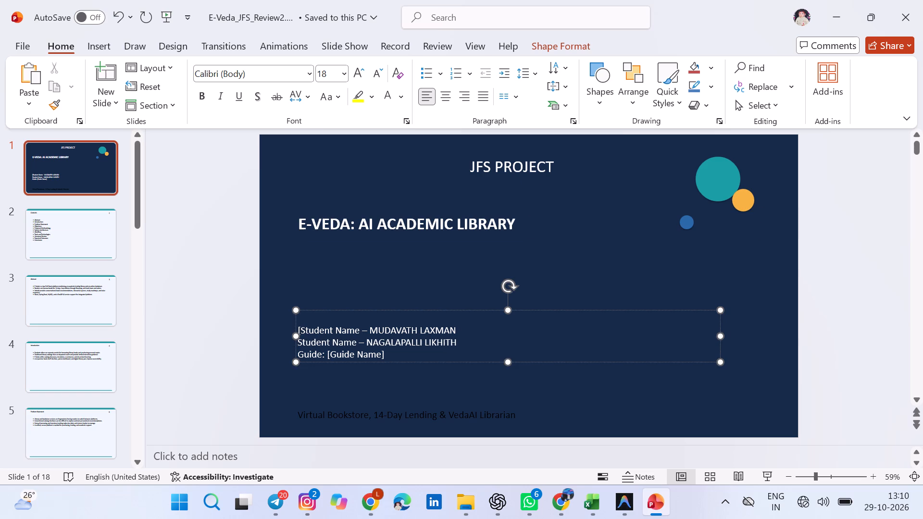
key("BackSpace")
key("Down")
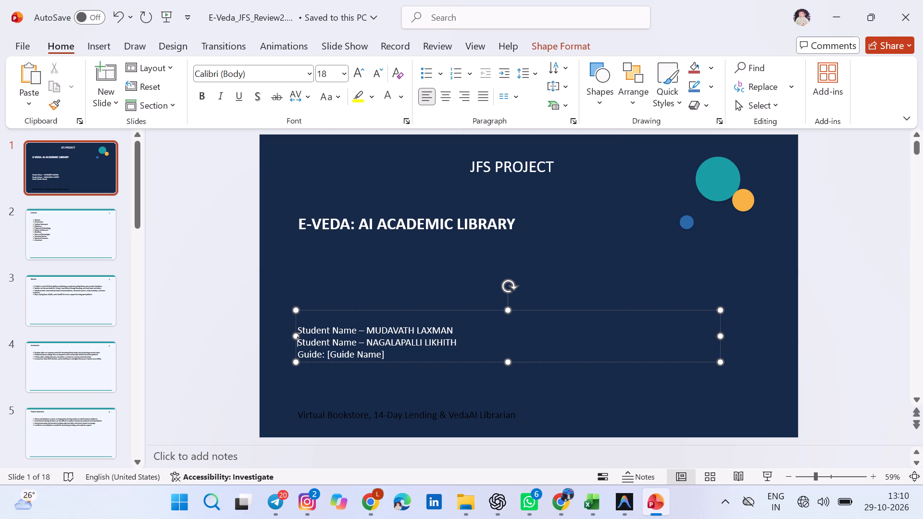
key("BackSpace")
key("Return")
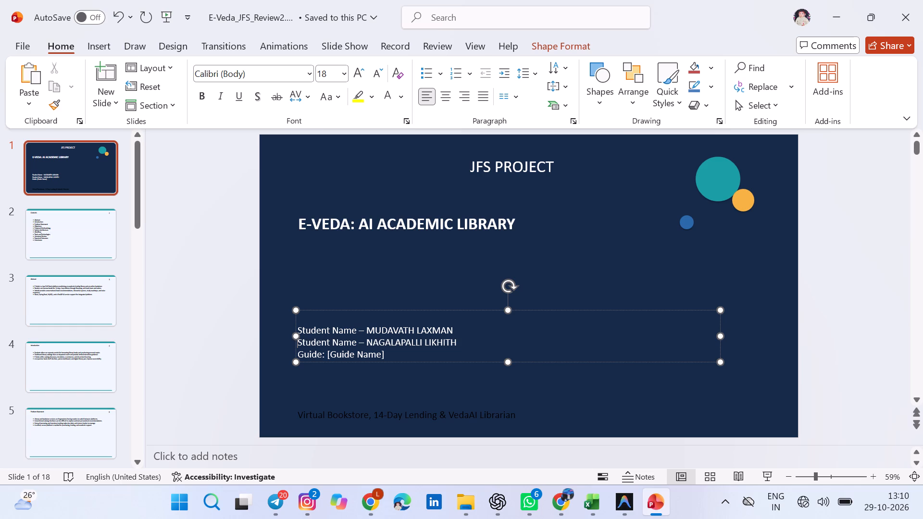
Delete the "Guide: [Guide Name]" line from the details box.
left_click_drag(406, 357, 302, 358)
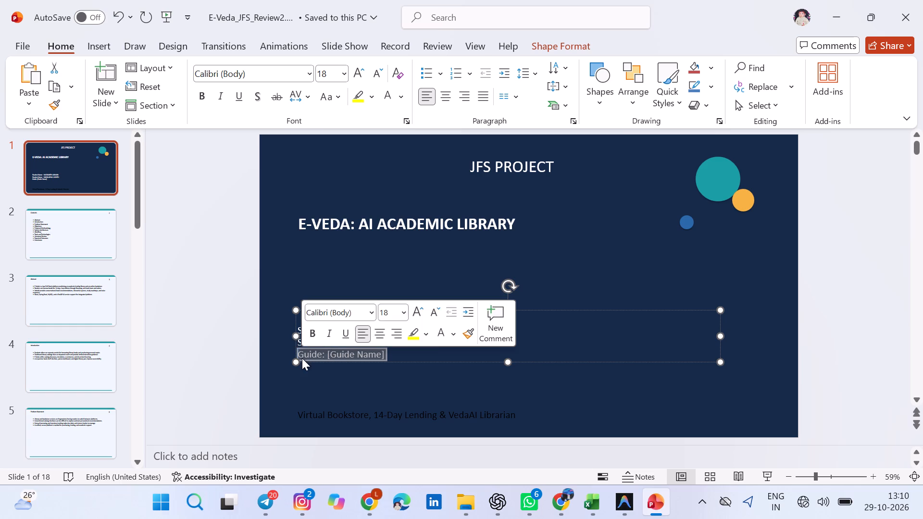
key("BackSpace")
Add the first student's roll number in parentheses after the name in the first "Student Name" line.
left_click(457, 327)
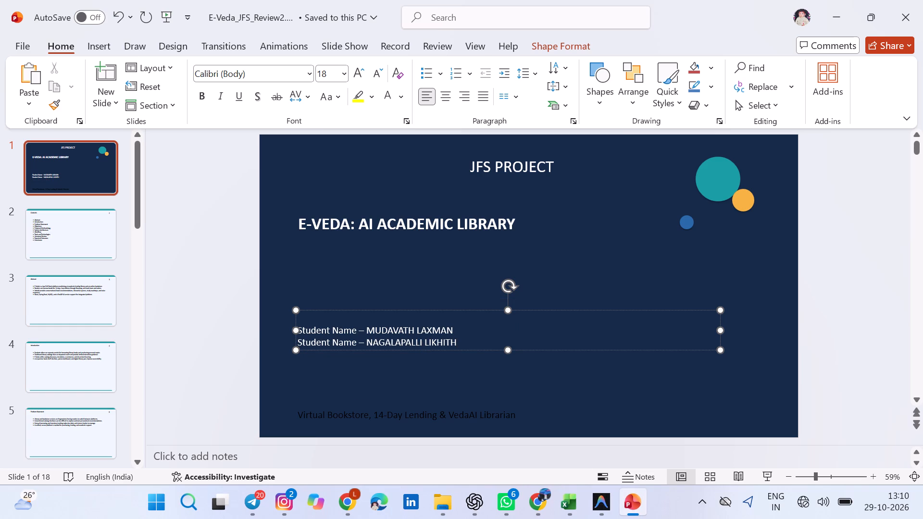
double_click(482, 331)
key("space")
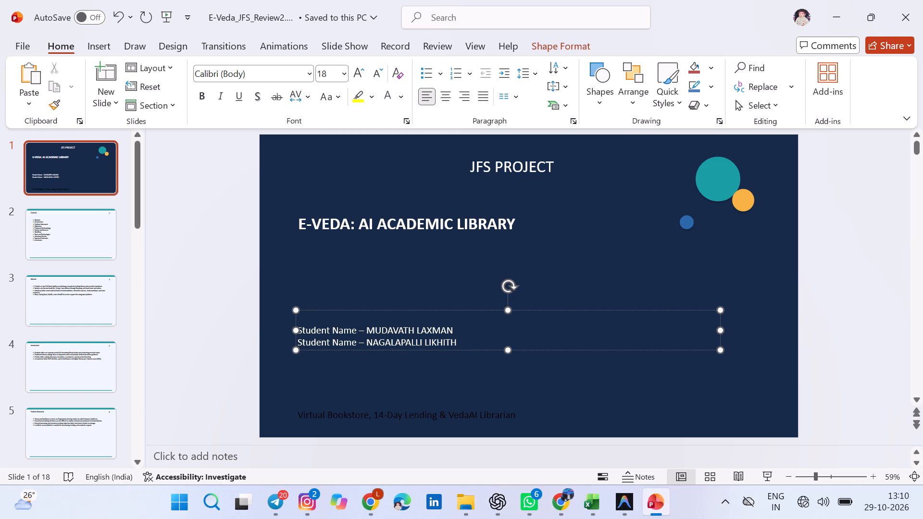
key("shift+parenleft")
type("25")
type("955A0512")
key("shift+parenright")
Add the second student's roll number in parentheses after the name in the second "Student Name" line.
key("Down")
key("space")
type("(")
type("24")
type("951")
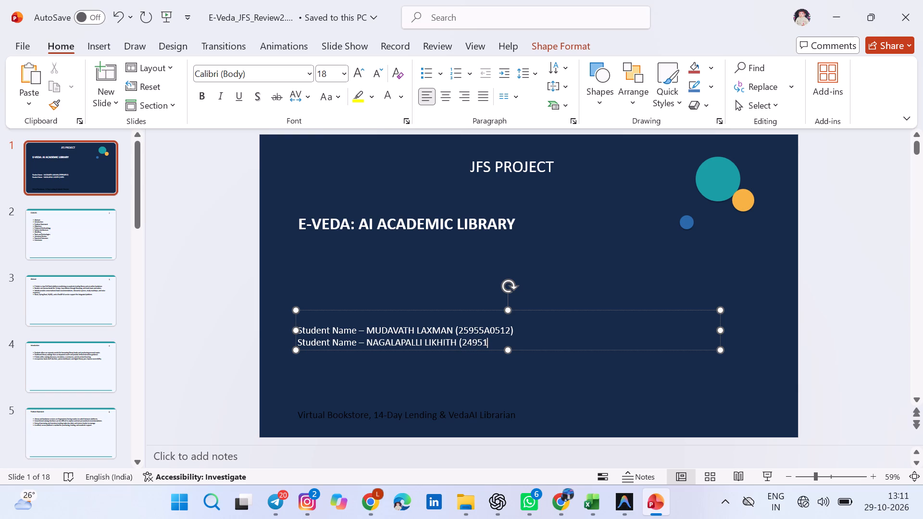
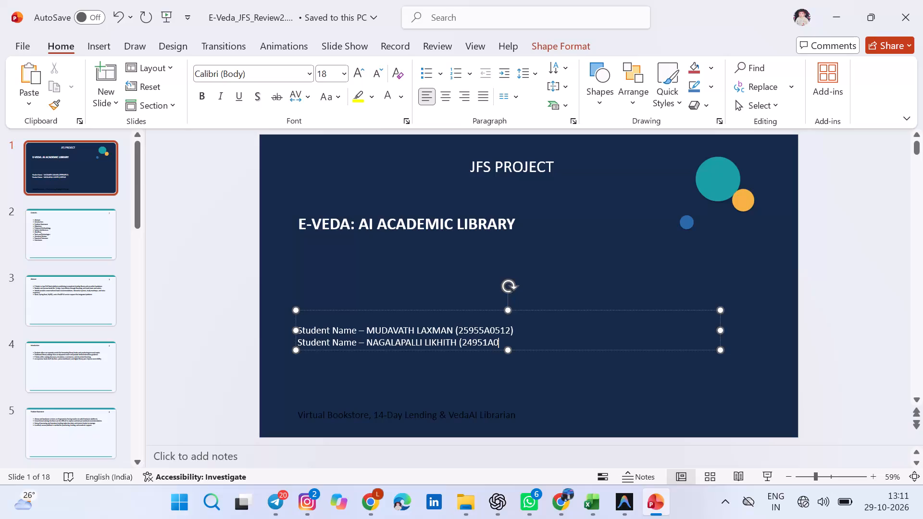
Complete the second student's roll number and its closing parenthesis, and leave the student details box.
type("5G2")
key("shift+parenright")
left_click(892, 323)
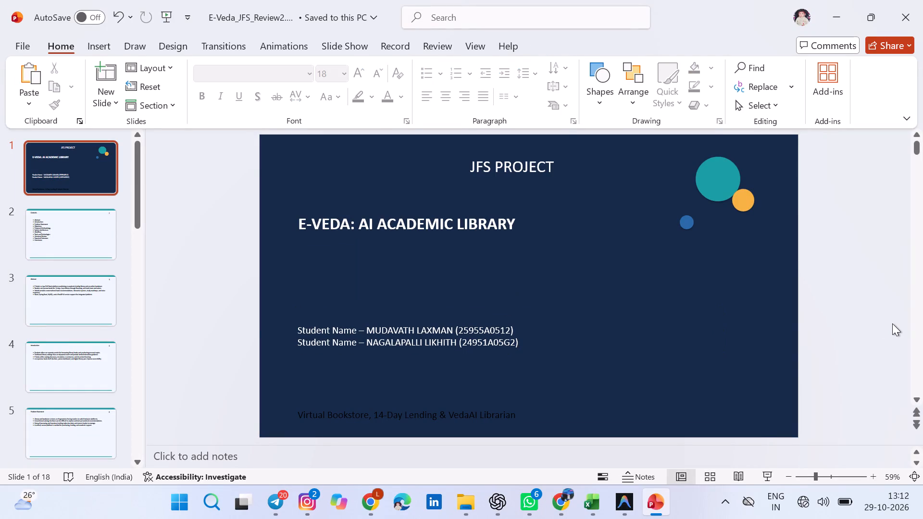
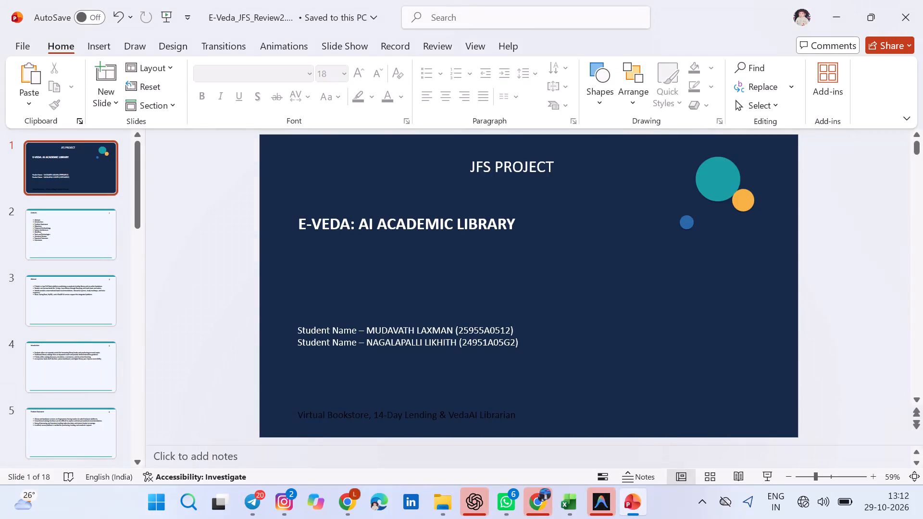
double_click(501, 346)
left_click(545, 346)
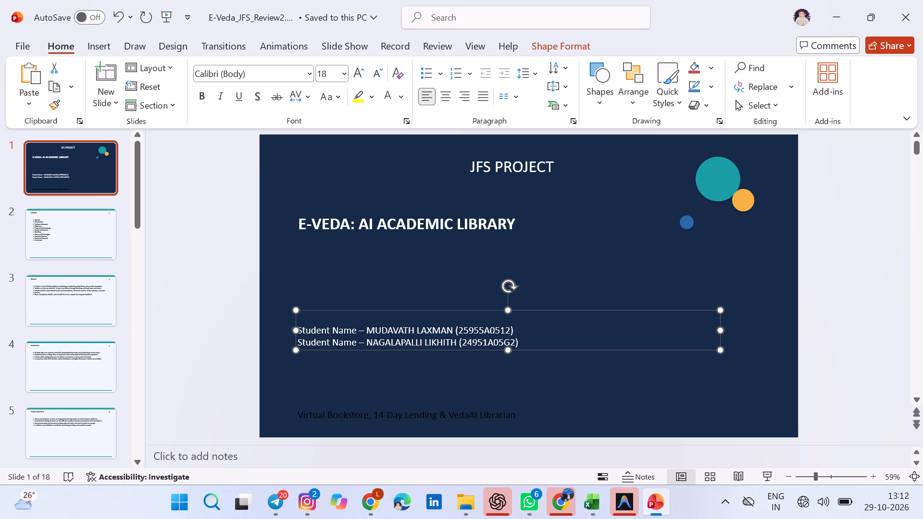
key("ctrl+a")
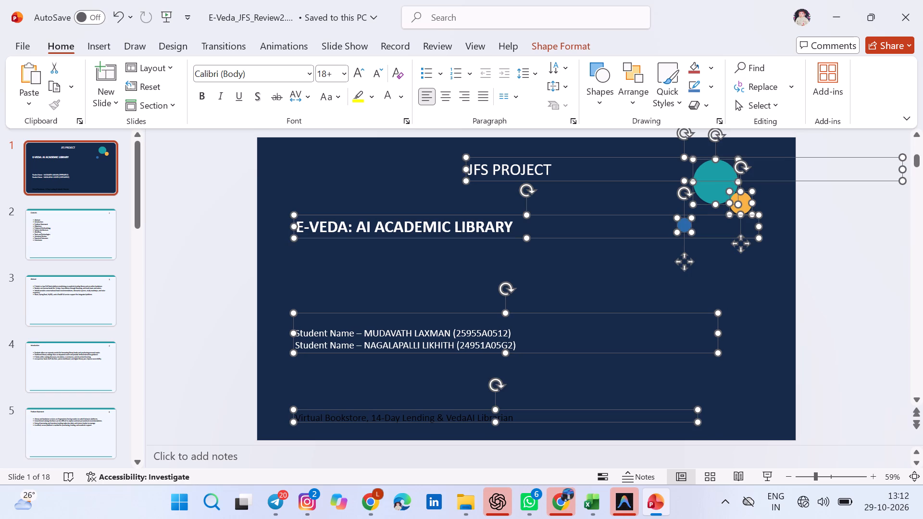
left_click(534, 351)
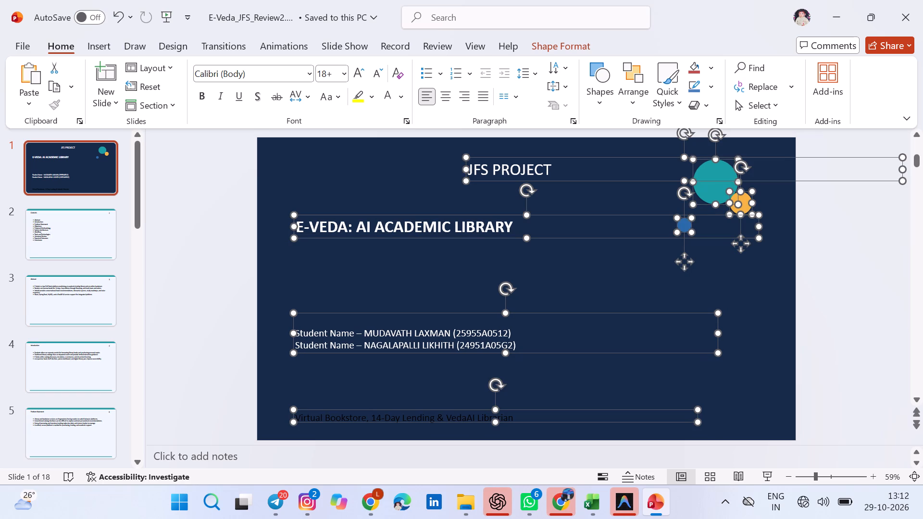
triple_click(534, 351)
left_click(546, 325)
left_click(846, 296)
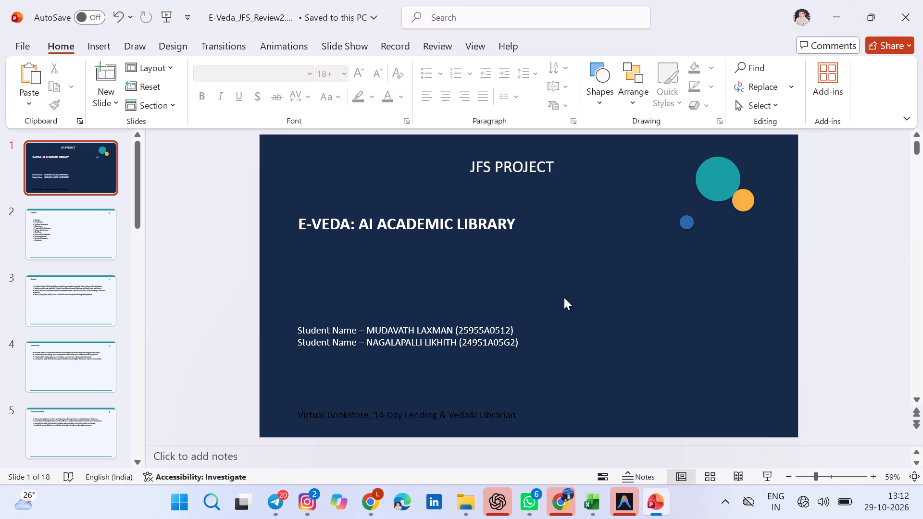
Try font size 35 on all the student details text of the title slide, and settle on size 28.
double_click(521, 330)
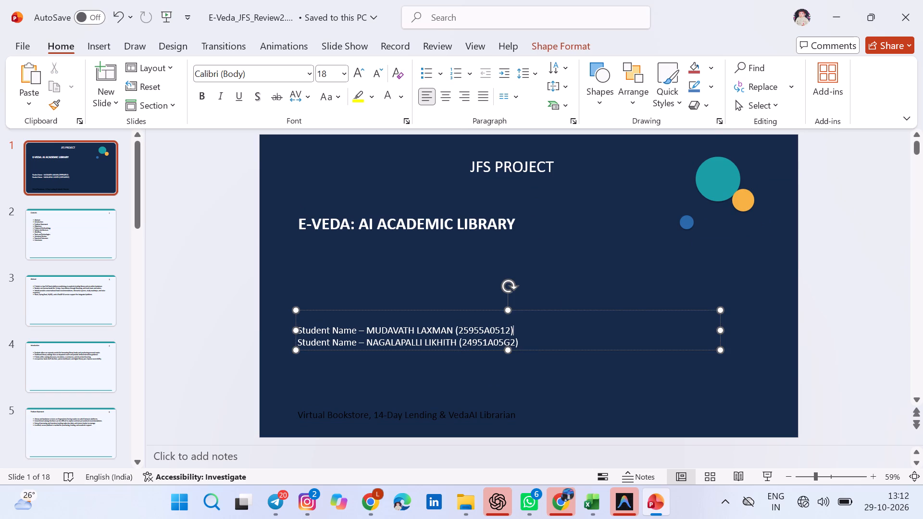
key("ctrl+a")
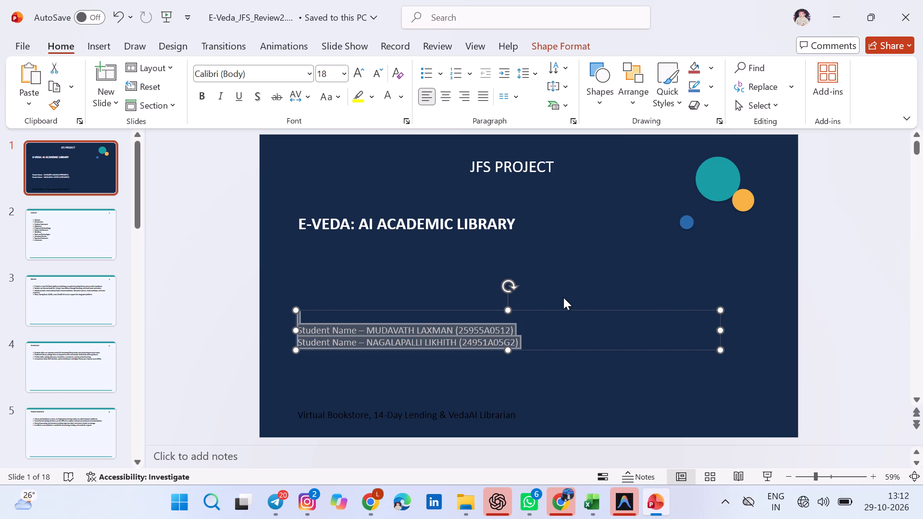
left_click(329, 76)
type("35")
key("Return")
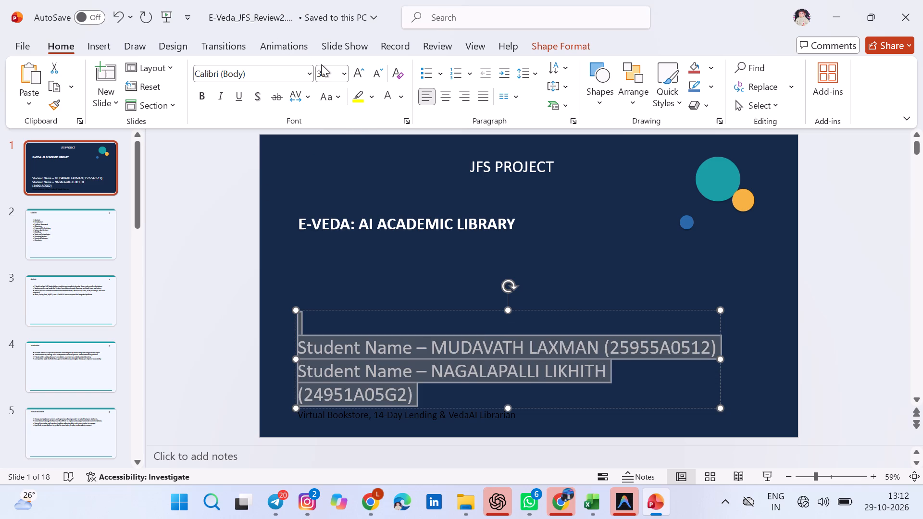
double_click(328, 71)
left_click(328, 71)
type("28")
key("BackSpace")
key("BackSpace")
key("BackSpace")
key("BackSpace")
type("28")
key("Return")
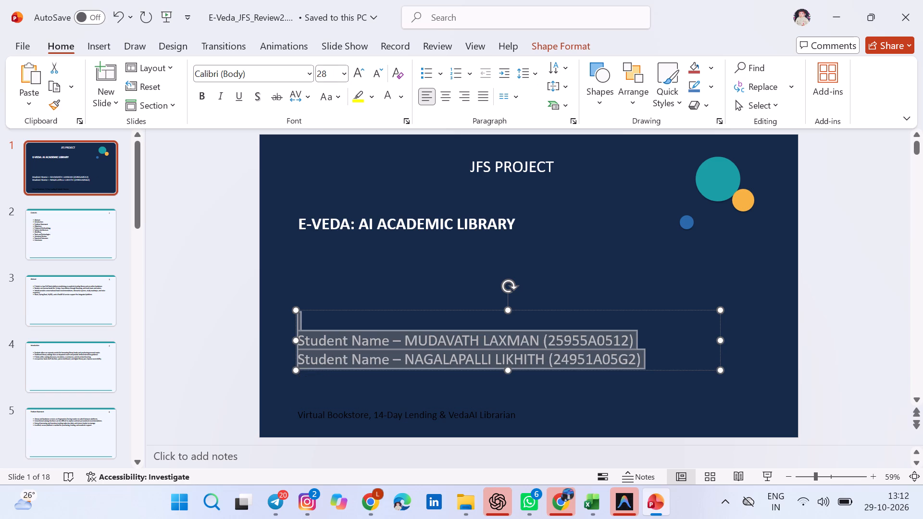
left_click(820, 269)
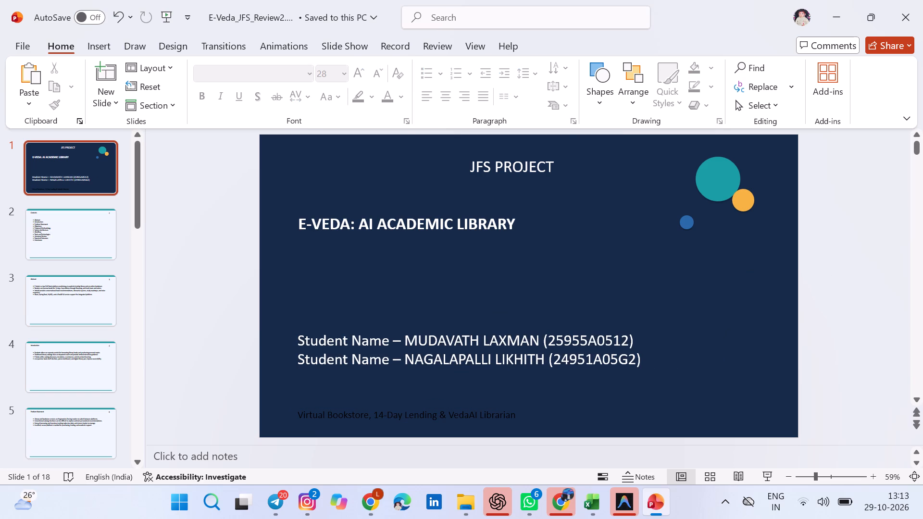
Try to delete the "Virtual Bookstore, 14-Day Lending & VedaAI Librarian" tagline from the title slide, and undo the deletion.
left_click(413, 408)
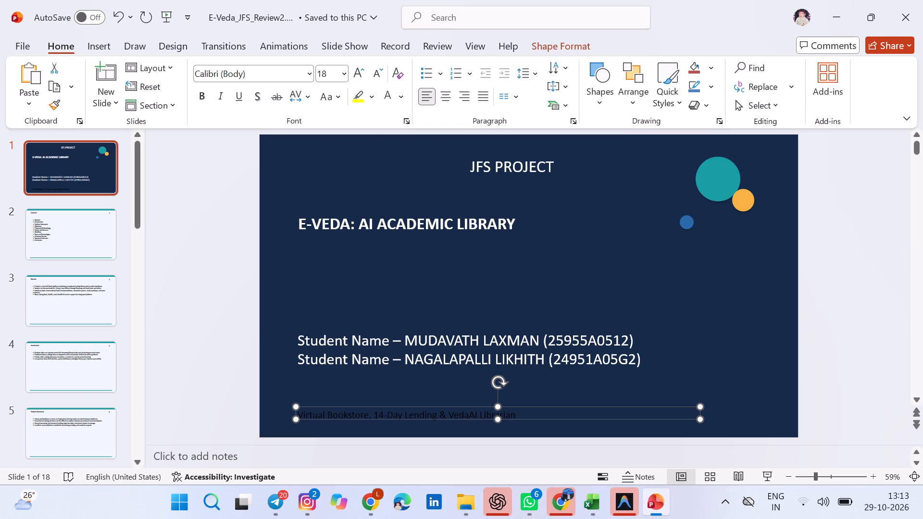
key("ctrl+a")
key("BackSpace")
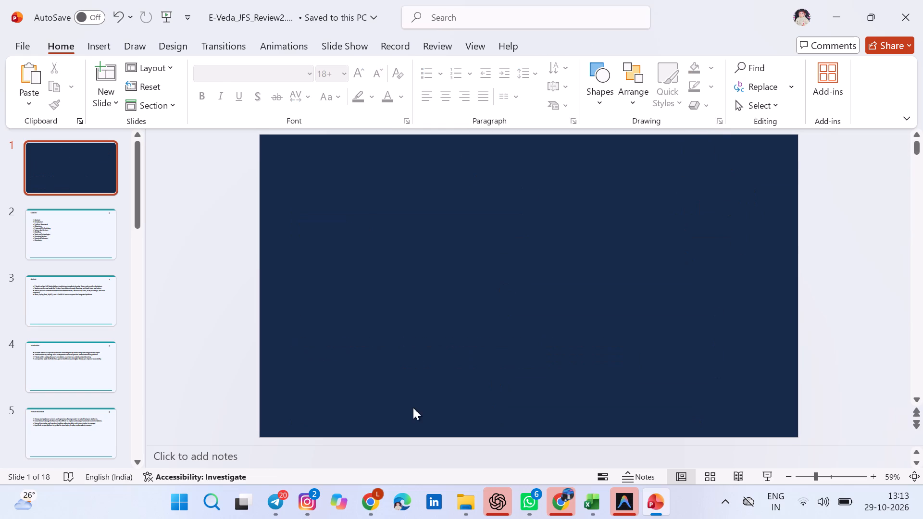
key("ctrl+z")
Delete only the text of the "Virtual Bookstore, 14-Day Lending & VedaAI Librarian" tagline at the bottom of the title slide.
double_click(412, 418)
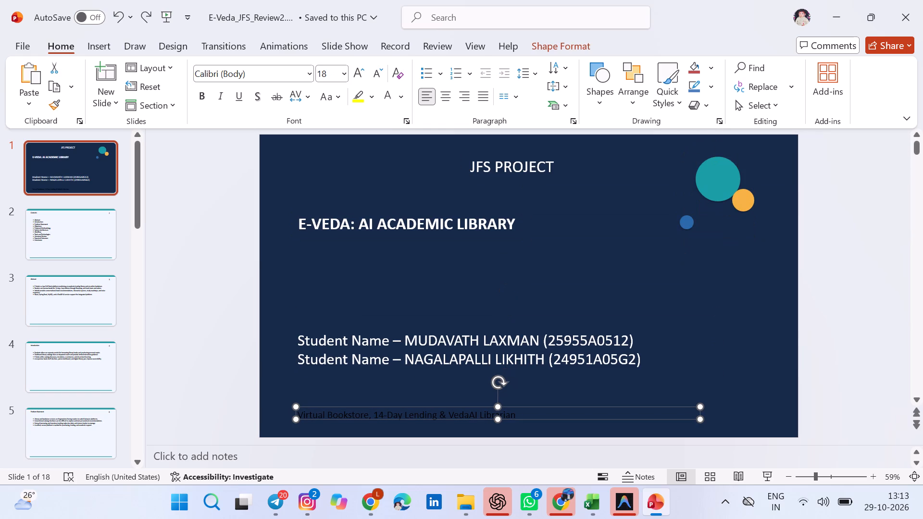
double_click(472, 412)
key("ctrl+a")
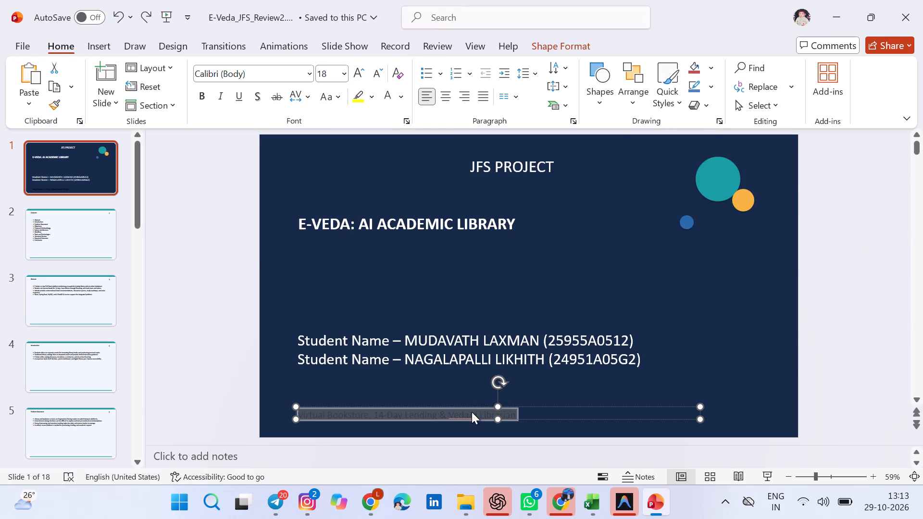
key("BackSpace")
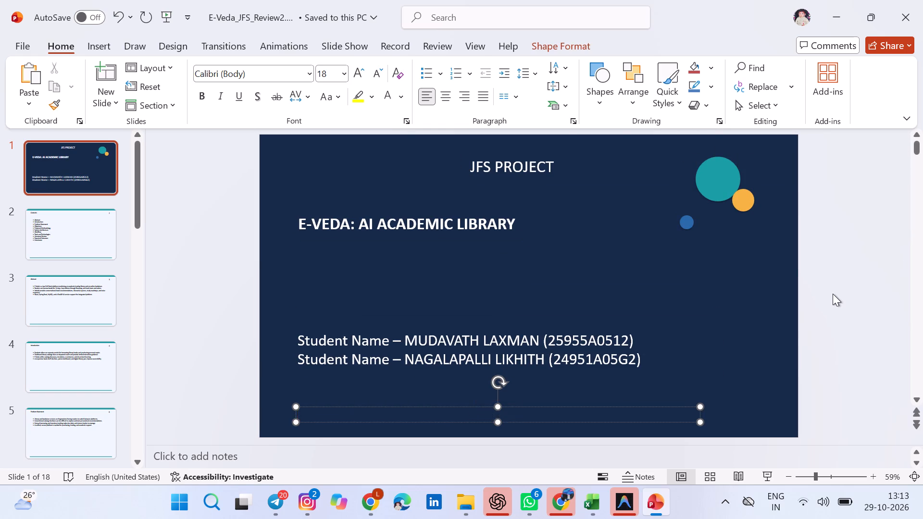
left_click(833, 294)
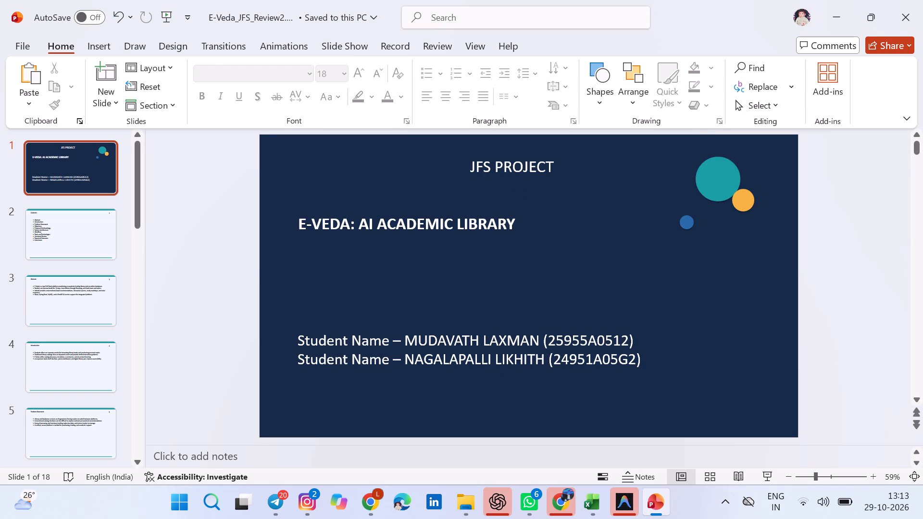
Set the "JFS PROJECT" heading on the title slide to font size 38.
double_click(518, 165)
key("ctrl+a")
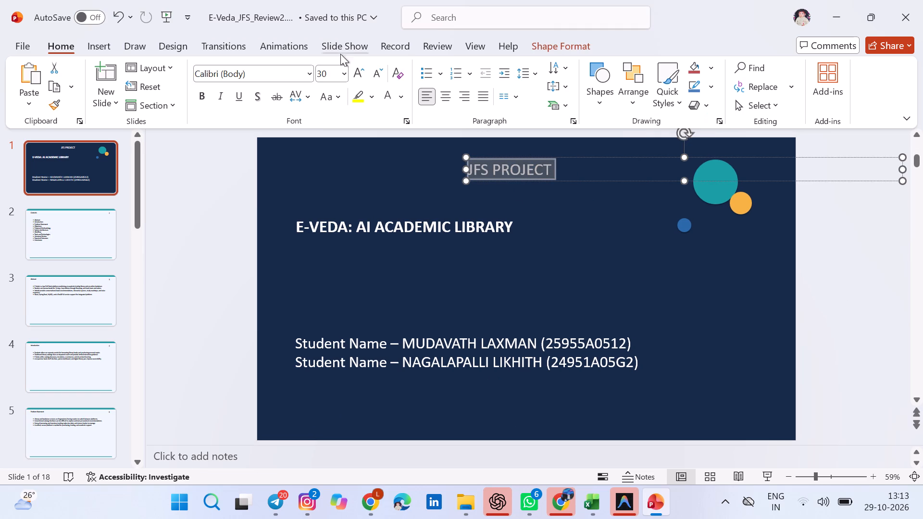
left_click(336, 72)
type("38")
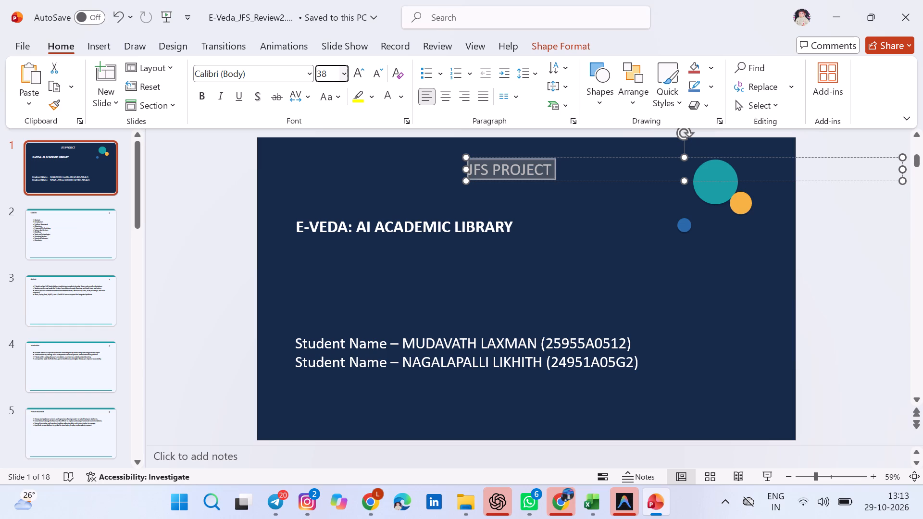
key("Return")
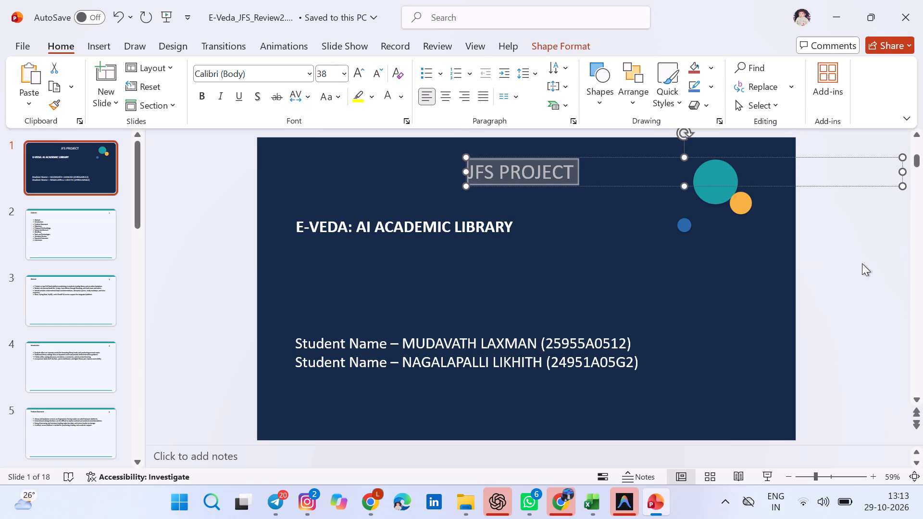
left_click(862, 263)
Move the student details box straight up, closer to the "E-VEDA: AI ACADEMIC LIBRARY" title.
left_click(432, 345)
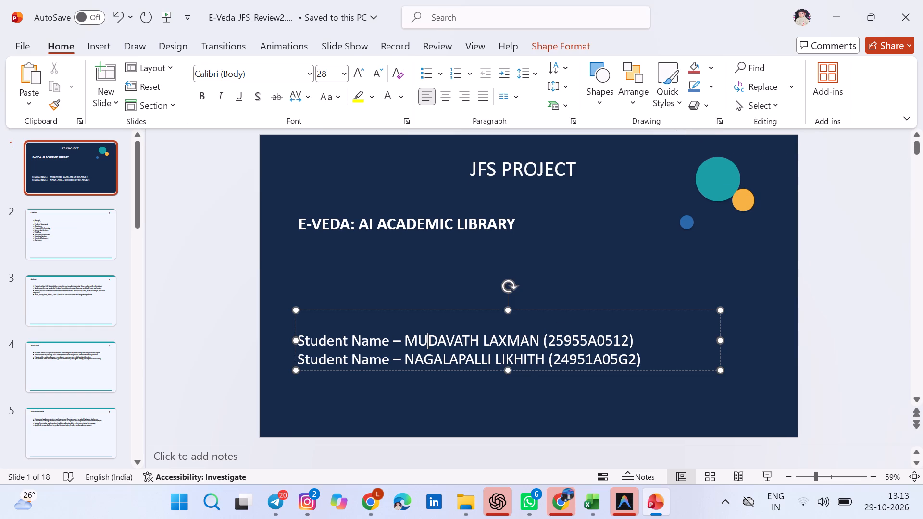
left_click_drag(484, 309, 484, 299)
left_click_drag(484, 299, 484, 284)
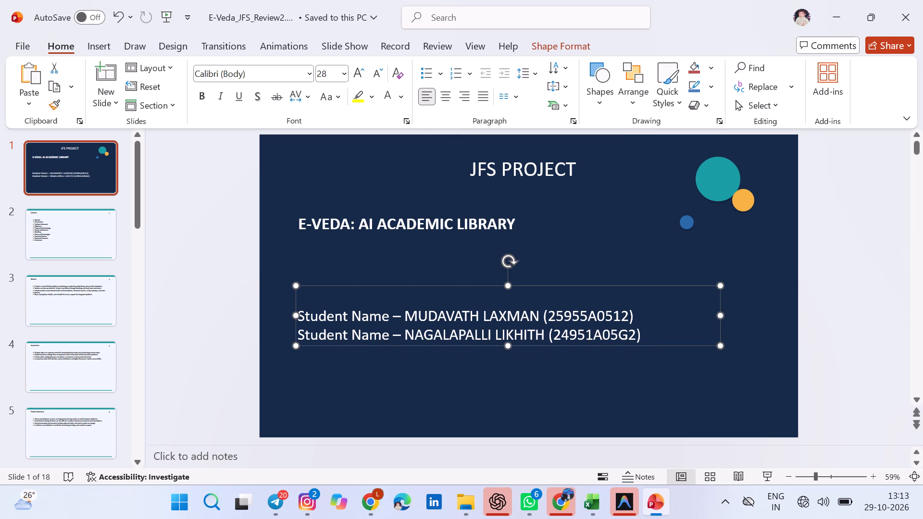
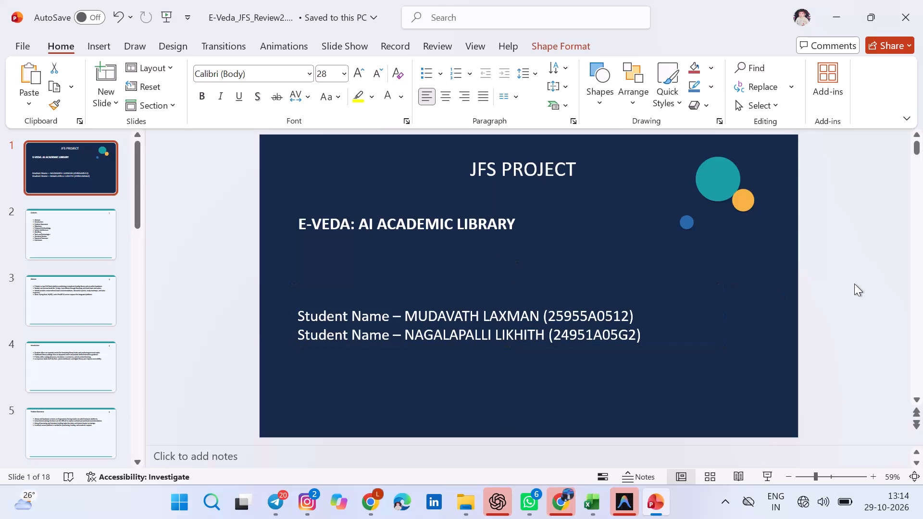
Move the "E-VEDA: AI ACADEMIC LIBRARY" title on the title slide slightly down, closer to the student details.
left_click(473, 223)
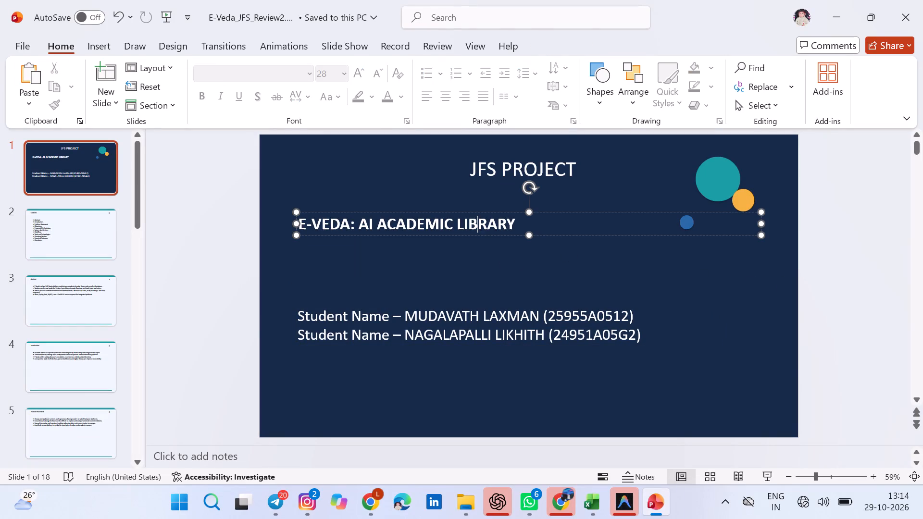
left_click_drag(487, 211, 499, 230)
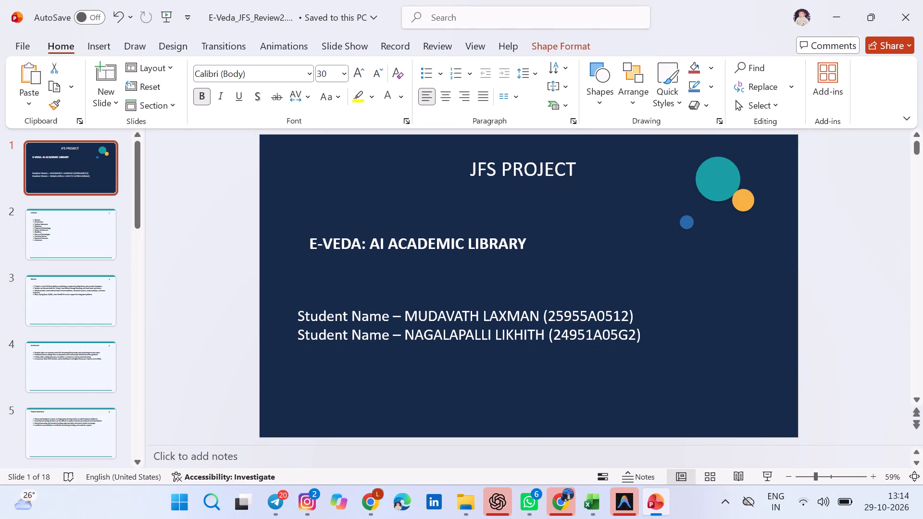
left_click_drag(499, 230, 495, 231)
left_click(810, 208)
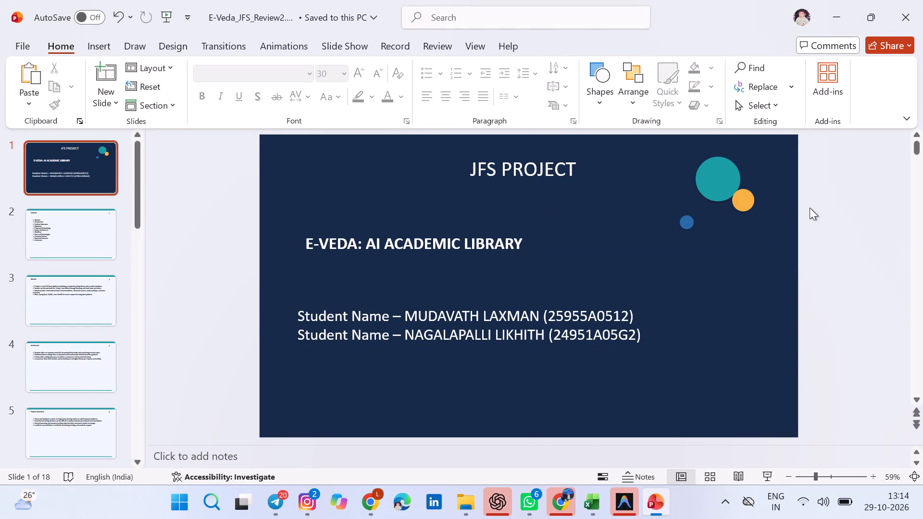
Look through all the slides, from the title slide to the closing slide 18, to check their formatting.
key("Down")
key("Down")
key("Down")
key("Down")
key("Down")
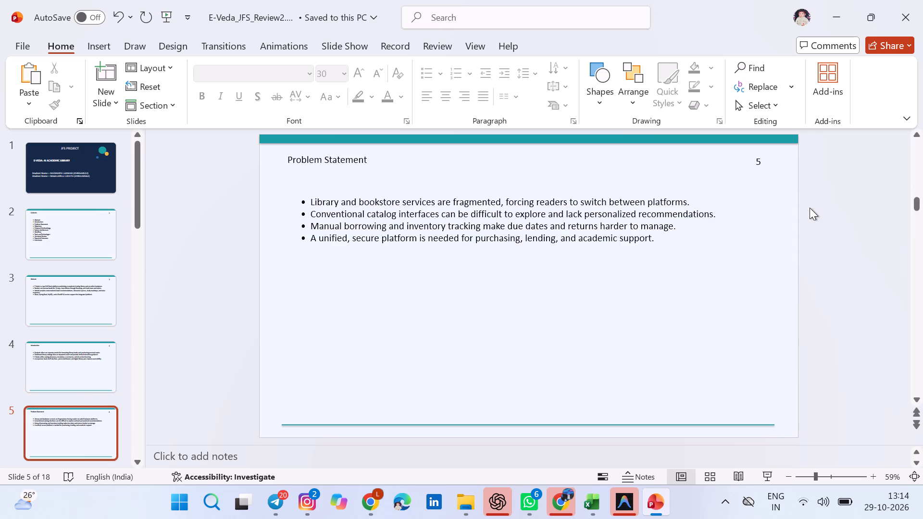
key("Down")
key("Down")
key("Down")
key("Down")
key("Down")
key("Down")
key("Down")
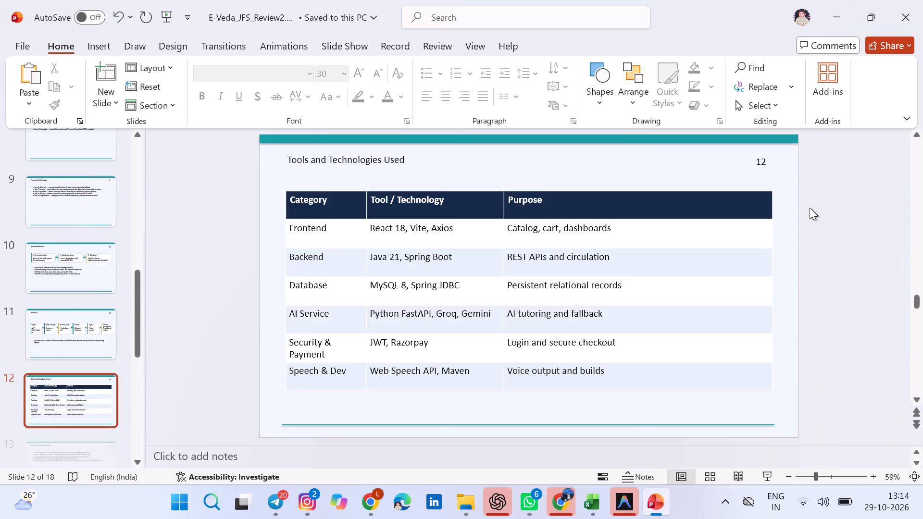
key("Down")
key("Down")
key("Down")
key("Down")
key("Down")
key("Down")
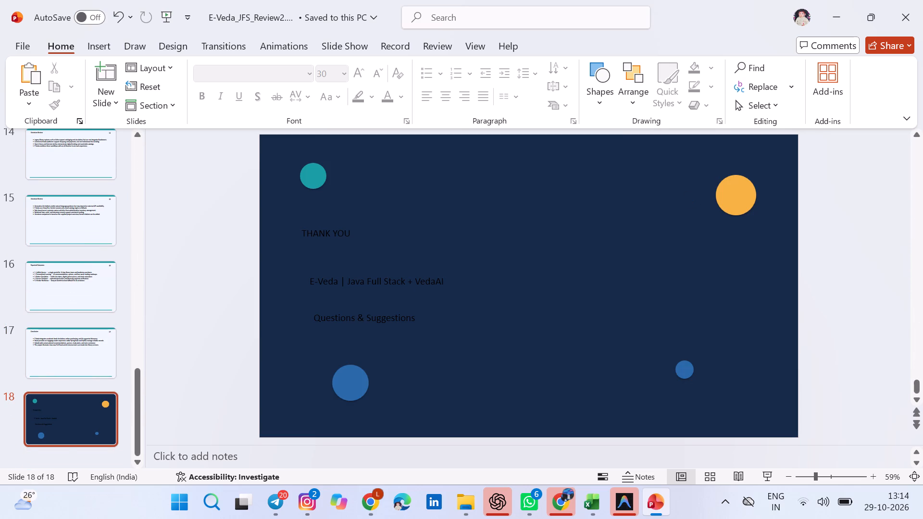
Delete the dark "THANK YOU" closing slide, slide 18.
right_click(57, 441)
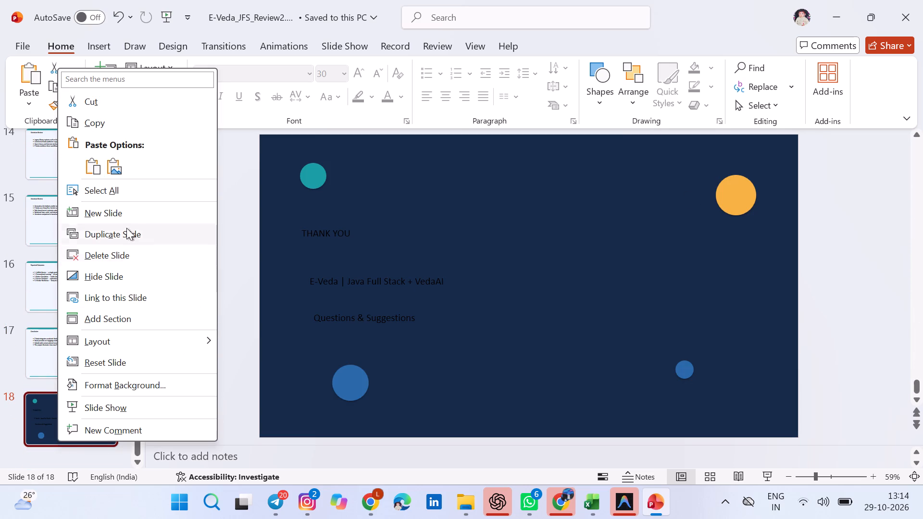
left_click(104, 252)
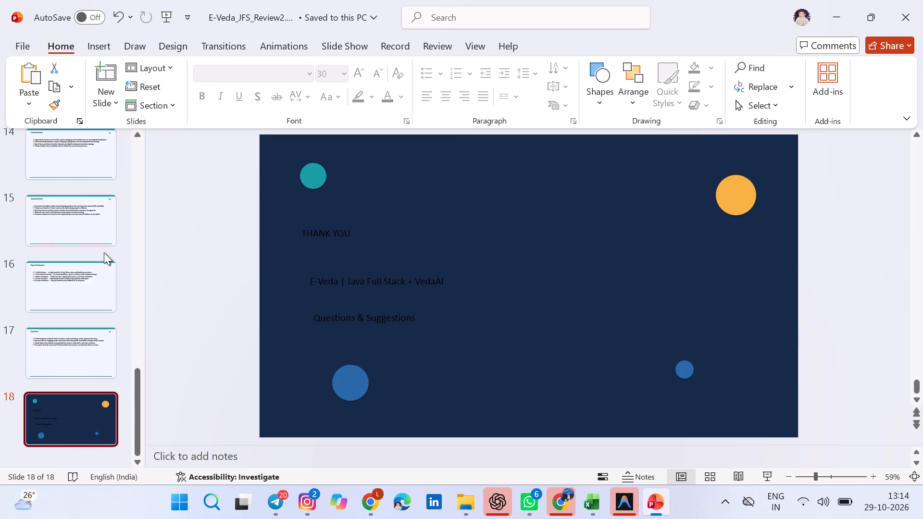
Duplicate the Conclusion slide at the end of the presentation.
right_click(91, 428)
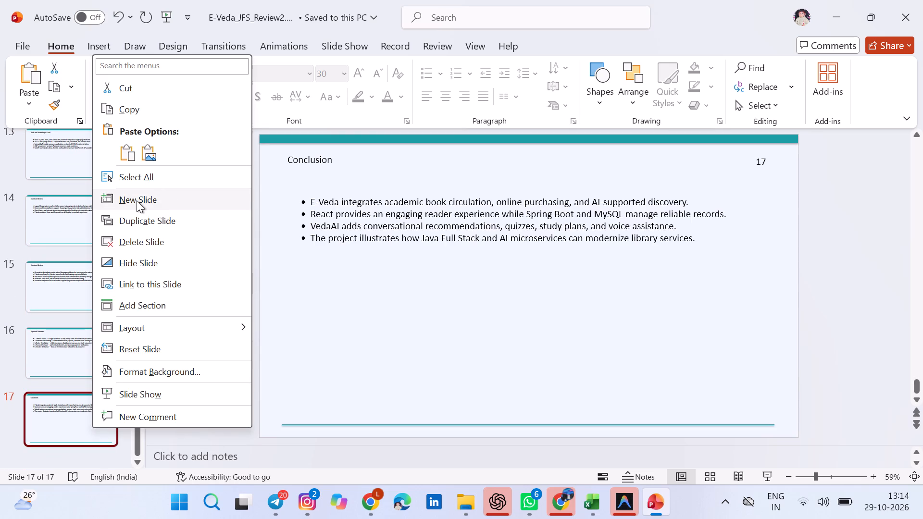
left_click(141, 214)
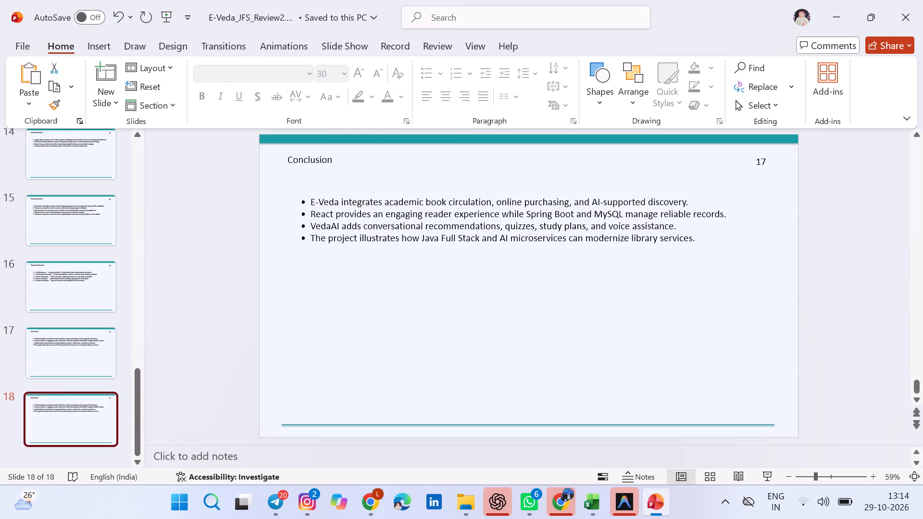
Replace the bullet text on the duplicated Conclusion slide, slide 18, with "THANK YOU".
left_click(468, 223)
key("ctrl+a")
key("BackSpace")
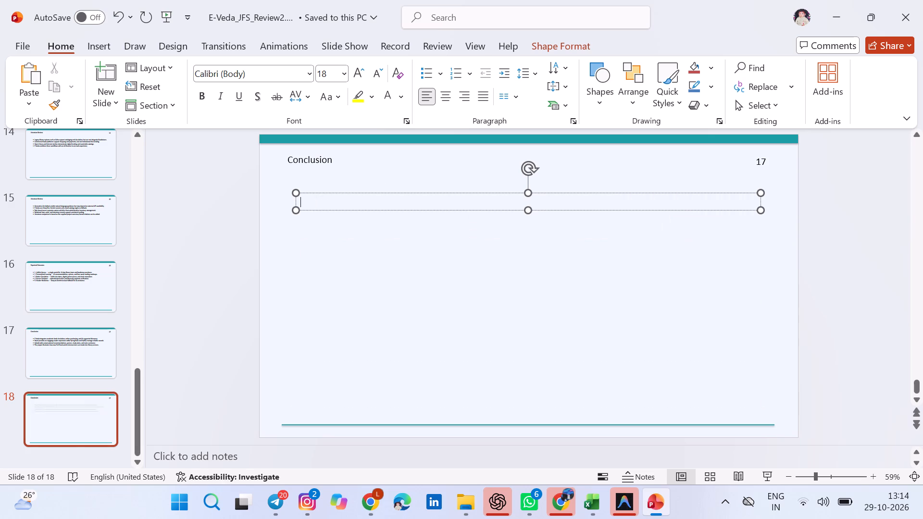
type("than")
key("BackSpace")
key("BackSpace")
key("BackSpace")
type("THANK YOU")
Set the "THANK YOU" text on slide 18 to font size 50 and move it near the centre of the slide.
key("ctrl+a")
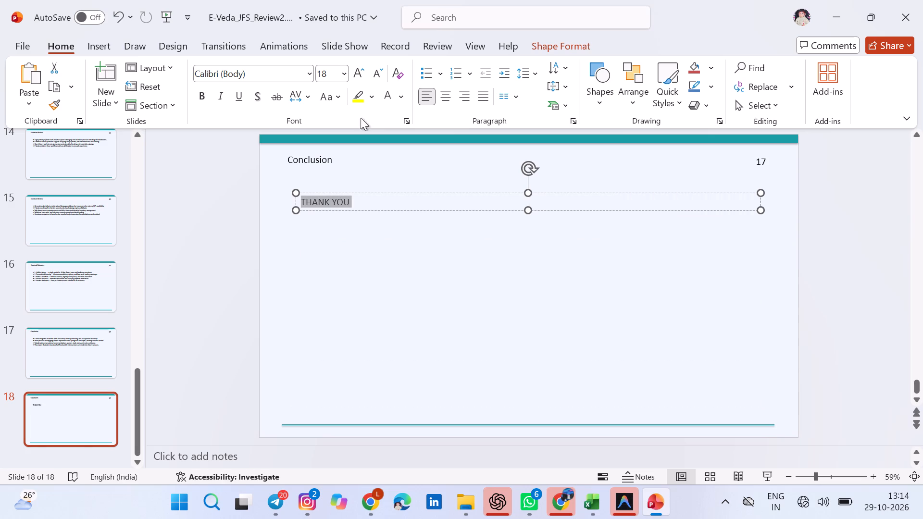
left_click(328, 74)
type("50")
key("Return")
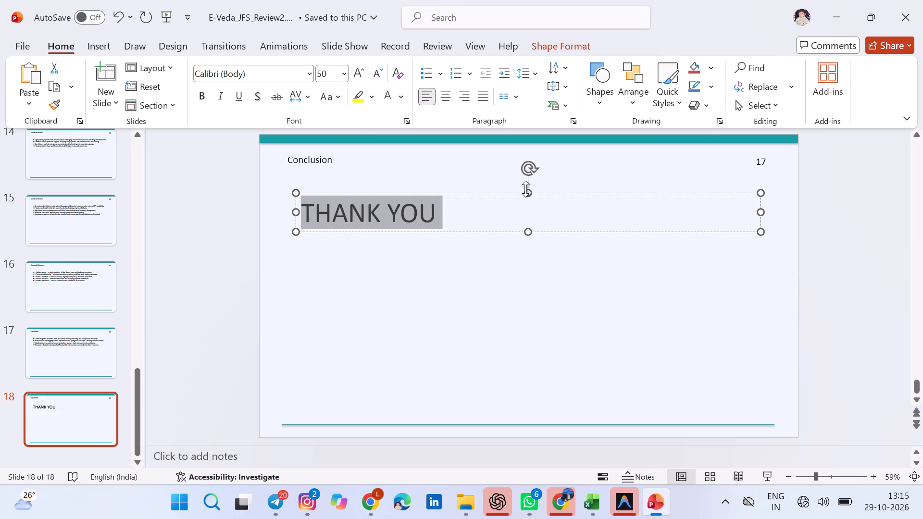
left_click_drag(516, 189, 674, 221)
Delete the "Conclusion" heading text from the "THANK YOU" slide.
left_click(292, 159)
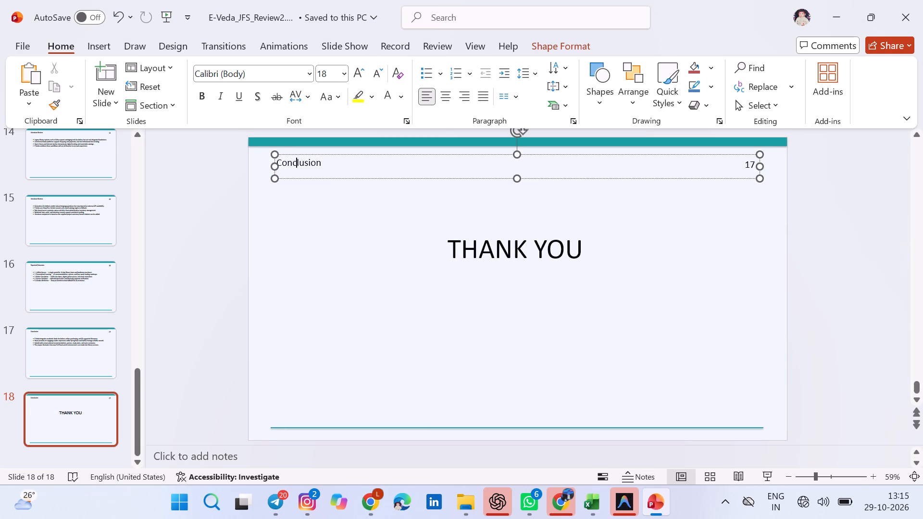
key("ctrl+a")
key("BackSpace")
left_click(913, 342)
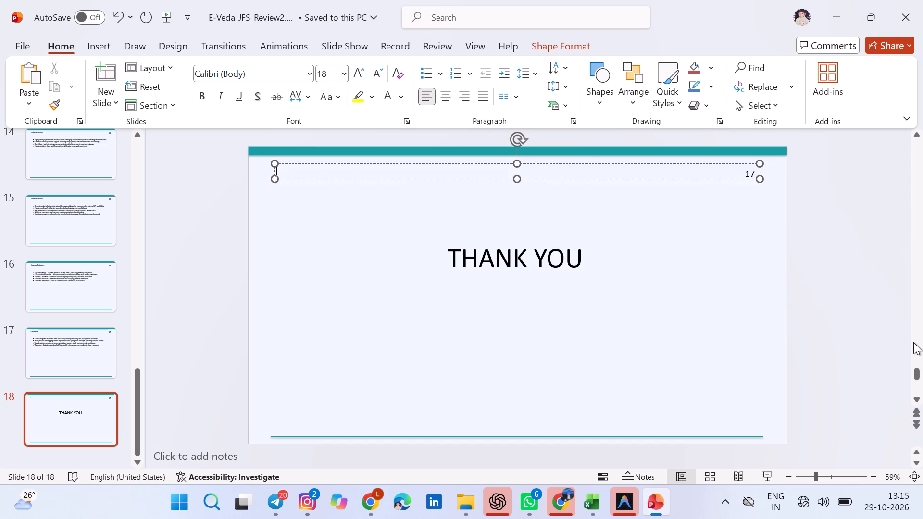
left_click(828, 303)
Set the line spacing of the bullets on the Conclusion slide, slide 17, to 2.0.
key("Up")
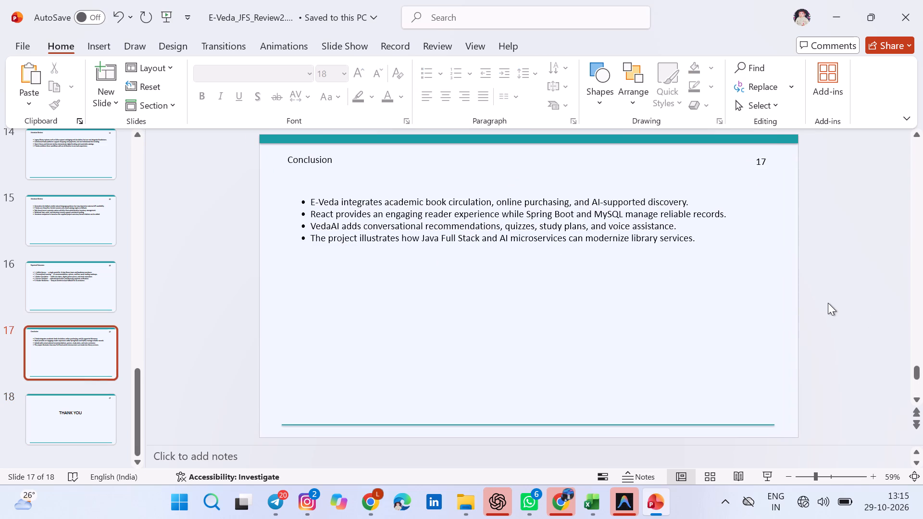
left_click(588, 241)
key("ctrl+a")
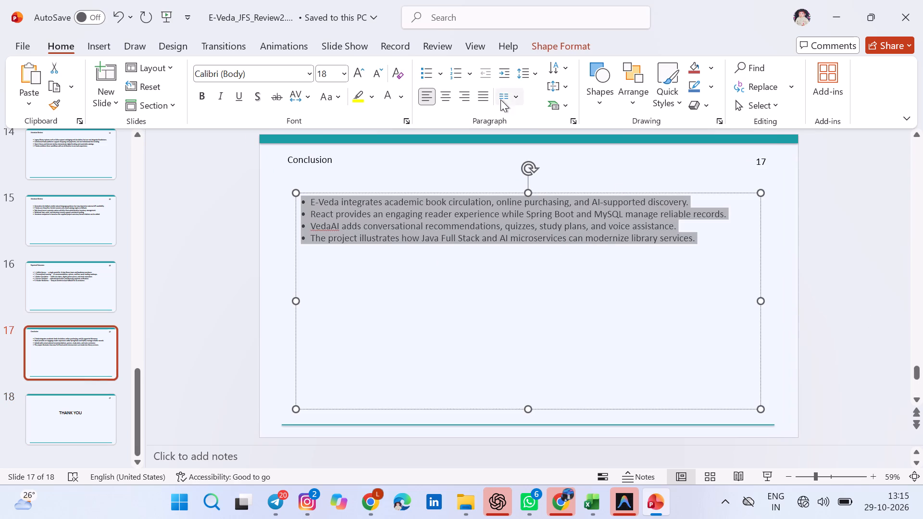
left_click_drag(521, 70, 549, 137)
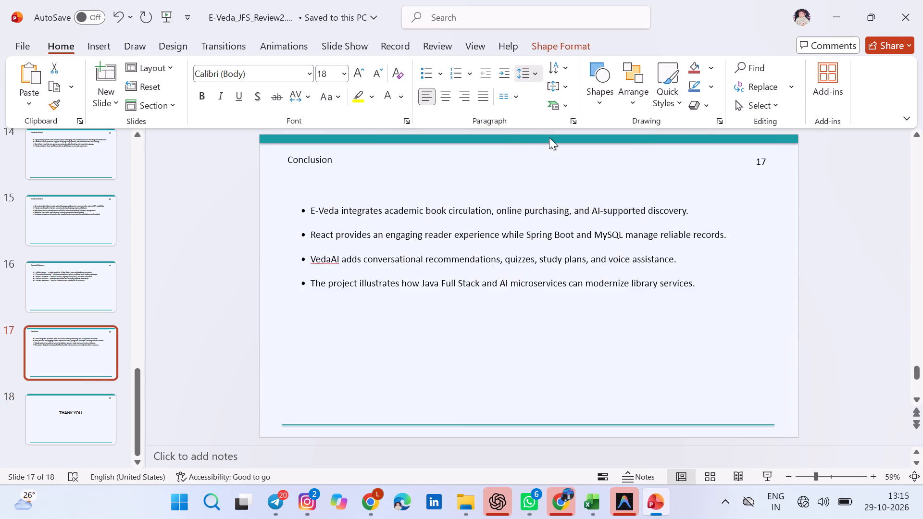
Move the "Conclusion" heading on slide 17 slightly down and make it bold at font size 26.
left_click(669, 163)
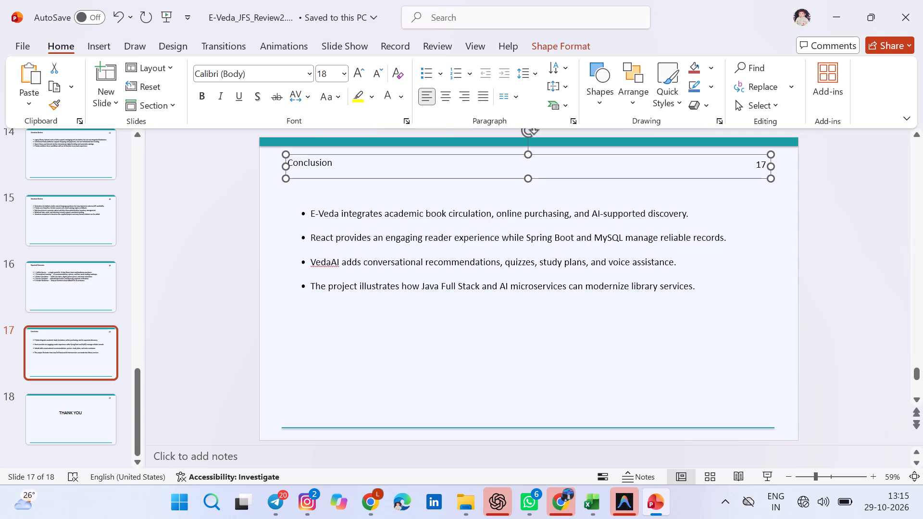
left_click_drag(418, 155, 421, 174)
key("ctrl+a")
double_click(392, 178)
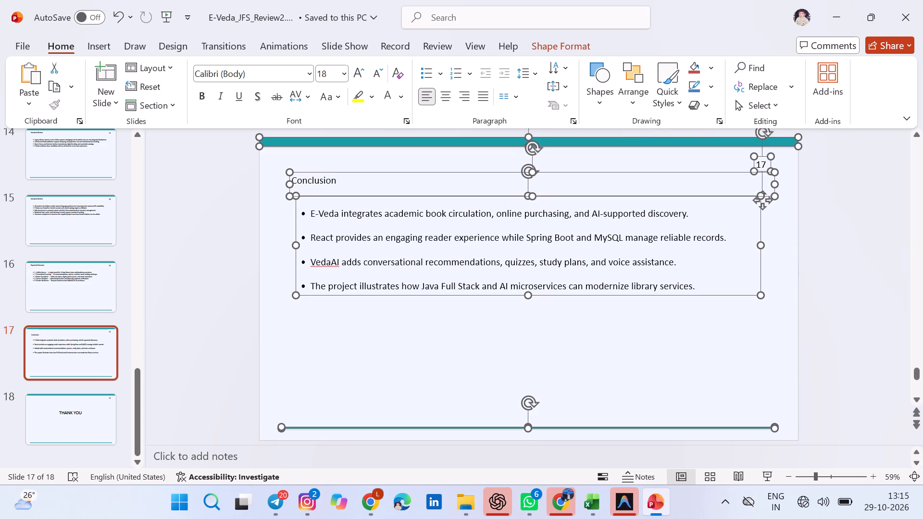
key("ctrl+a")
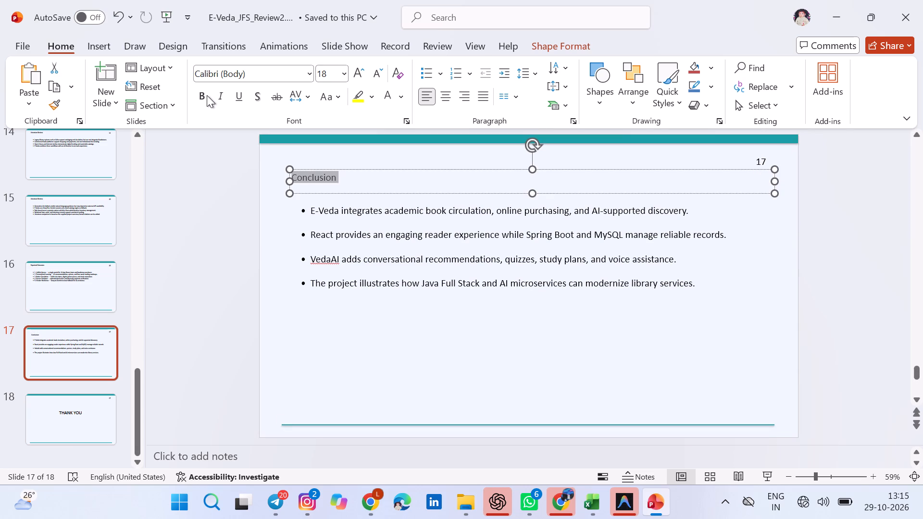
left_click(207, 95)
left_click(335, 75)
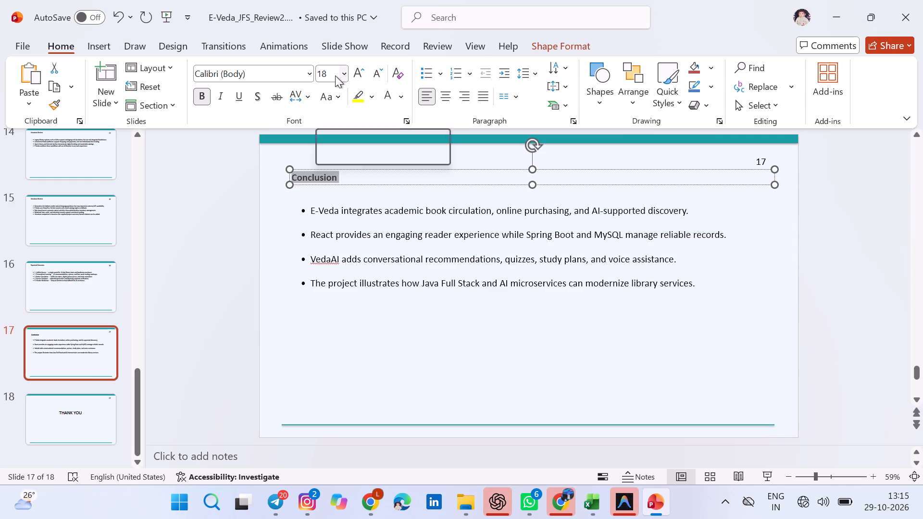
type("265")
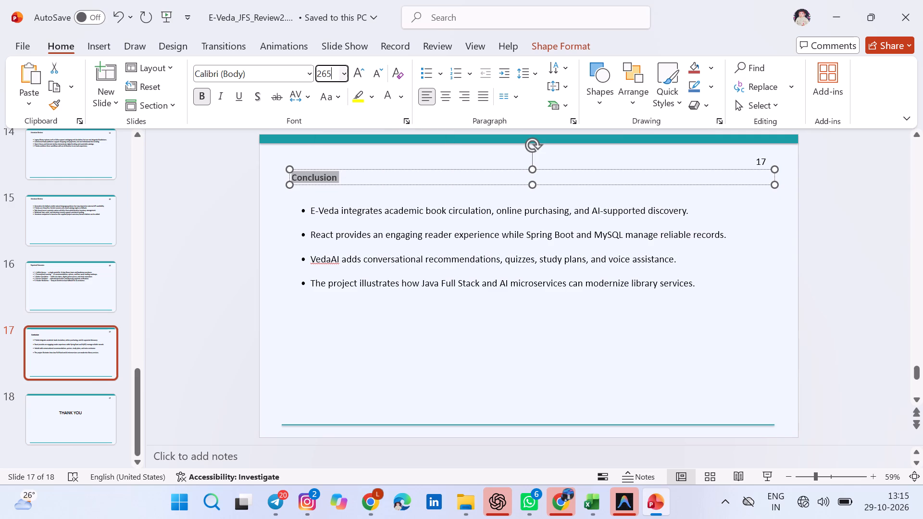
key("BackSpace")
key("shift+Return")
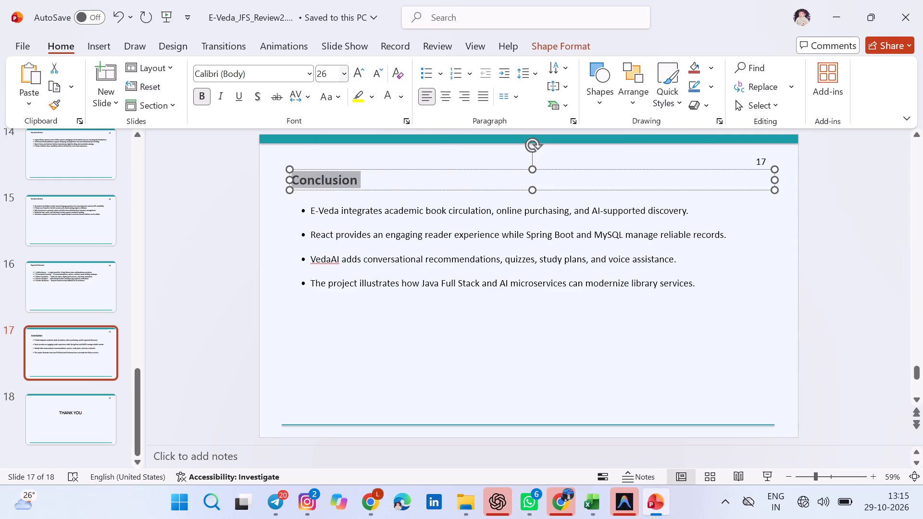
left_click(842, 272)
Set the line spacing of the bullets on the Expected Outcomes slide, slide 16, to 2.0.
key("Up")
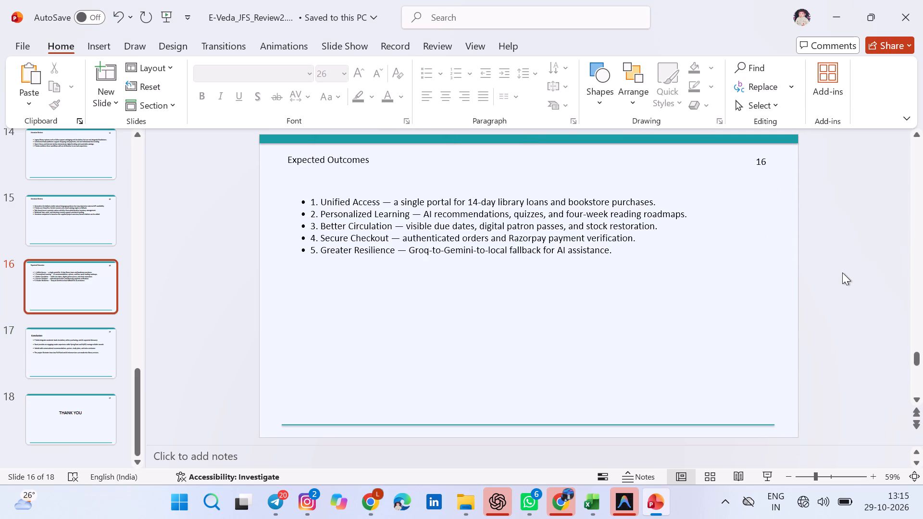
left_click(552, 241)
key("ctrl+a")
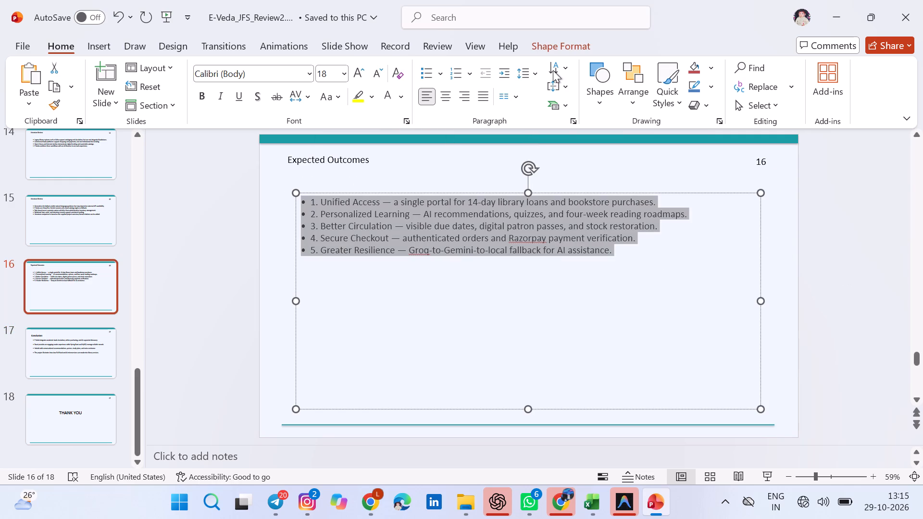
left_click(535, 77)
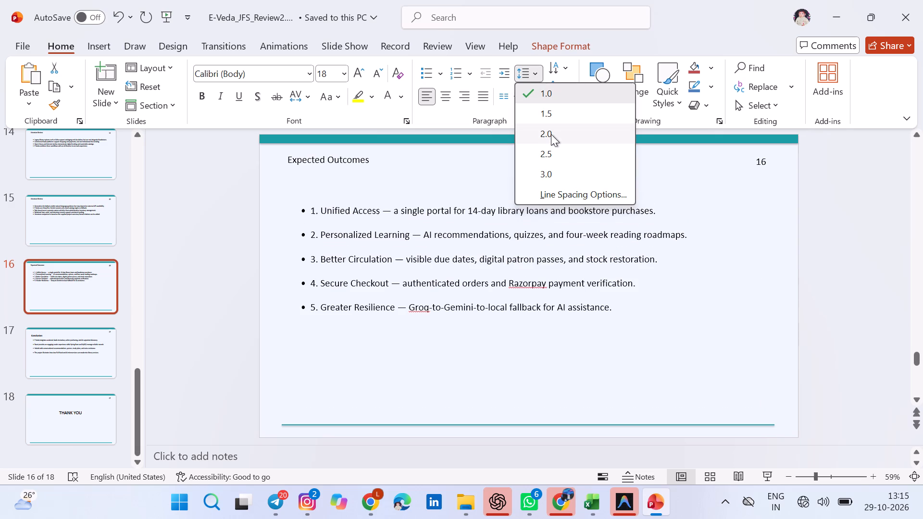
left_click(551, 134)
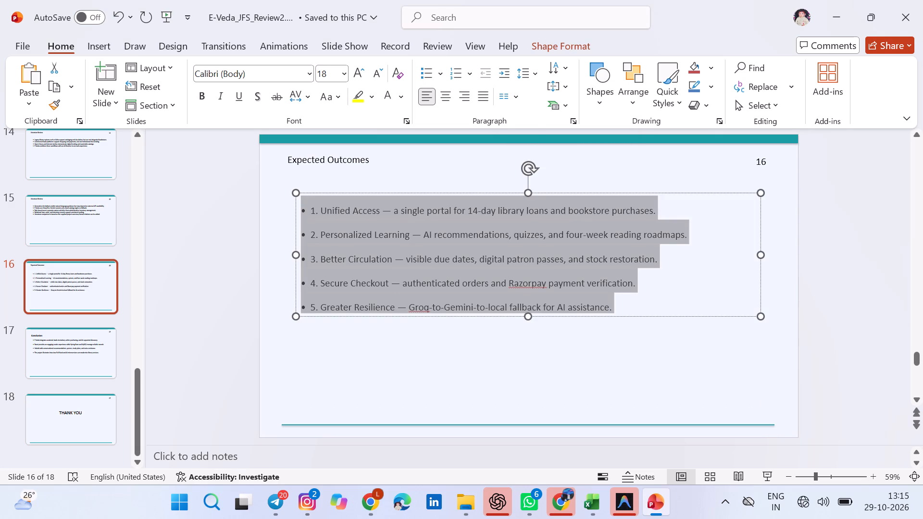
Move the "Expected Outcomes" heading on slide 16 slightly down and make it bold at font size 26.
left_click(352, 160)
left_click_drag(352, 160, 352, 169)
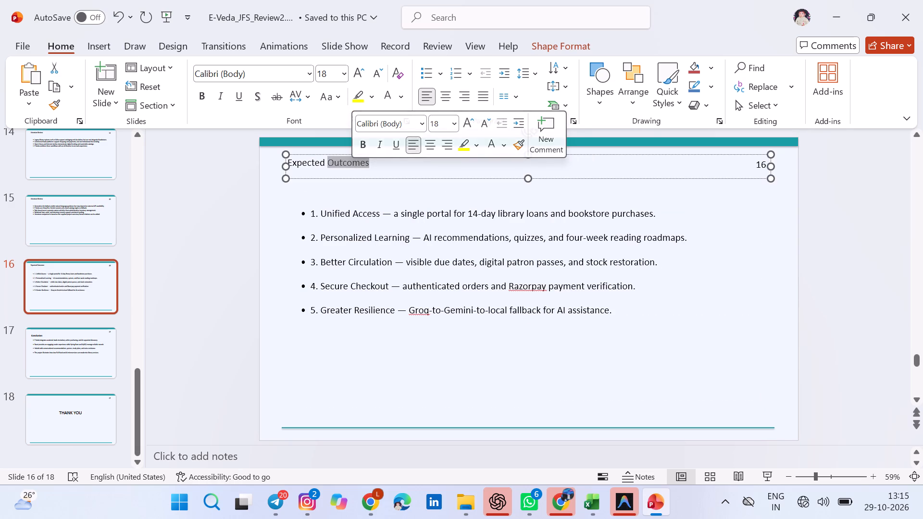
left_click_drag(416, 174, 417, 188)
double_click(381, 178)
key("ctrl+a")
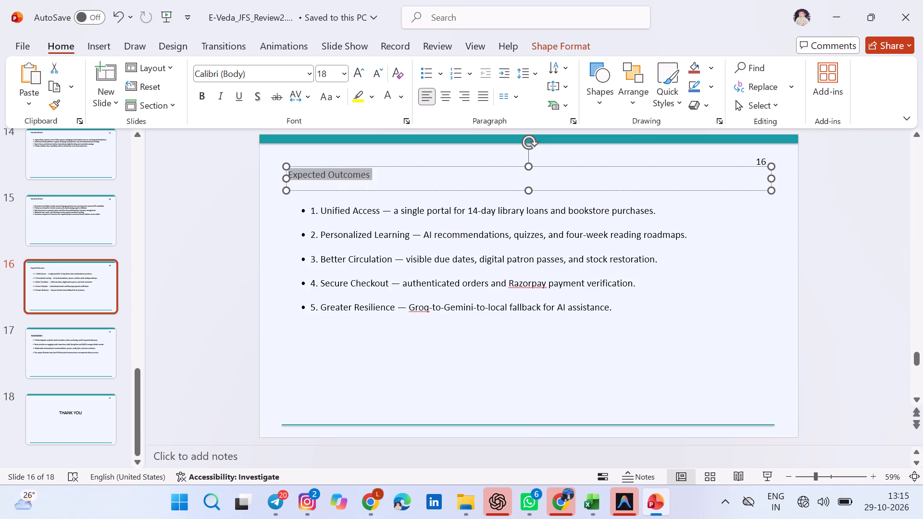
left_click(204, 100)
left_click(335, 74)
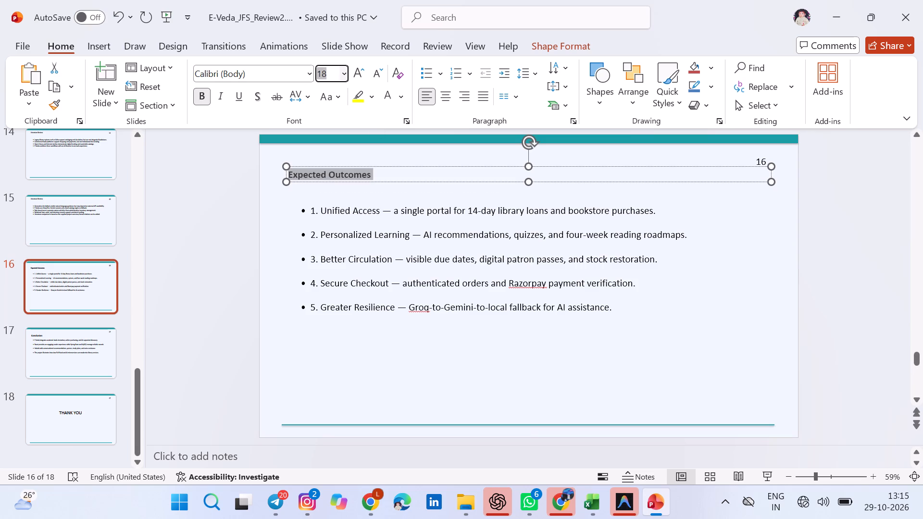
type("26")
key("Return")
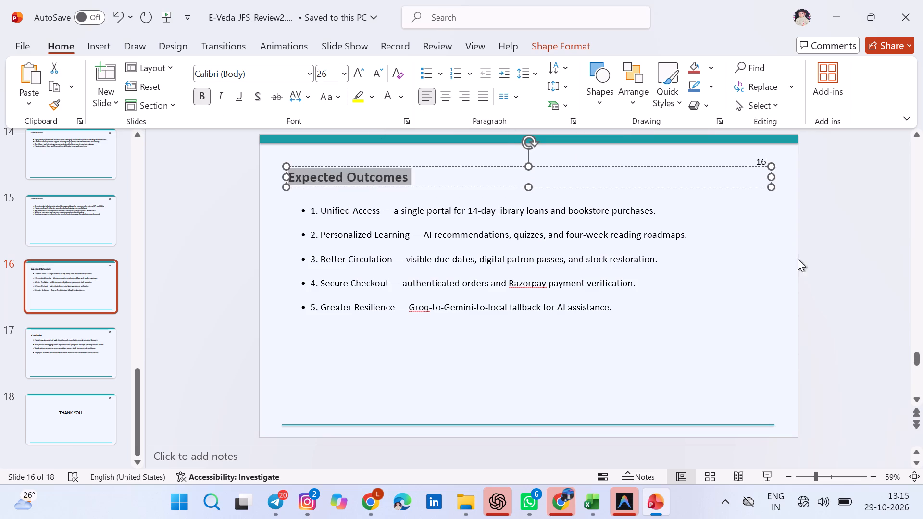
left_click(849, 269)
Set the line spacing of the bullets on the Literature Review slide, slide 15, to 2.0.
key("Up")
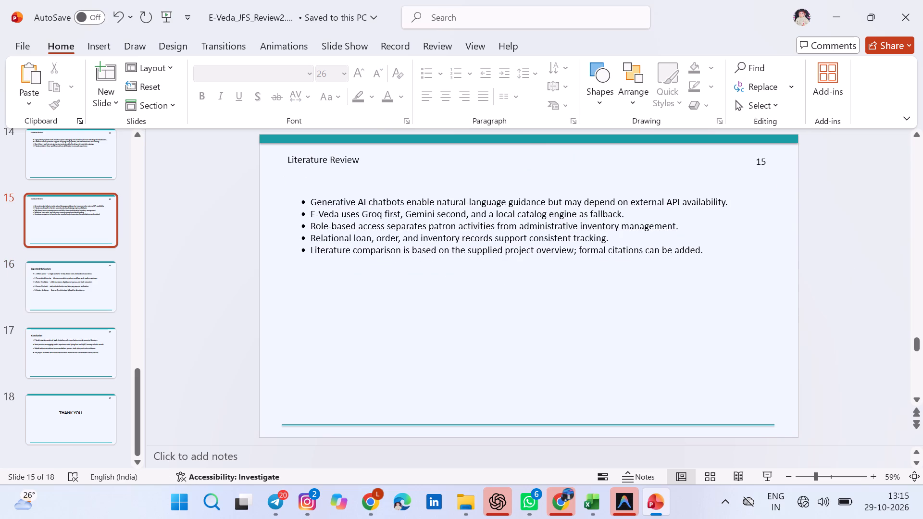
double_click(476, 243)
key("ctrl+a")
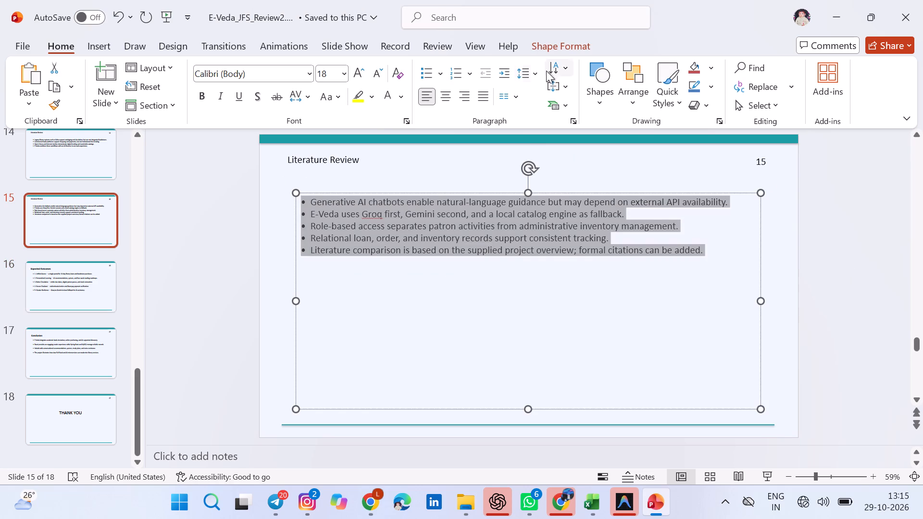
left_click_drag(534, 75, 546, 133)
left_click(546, 133)
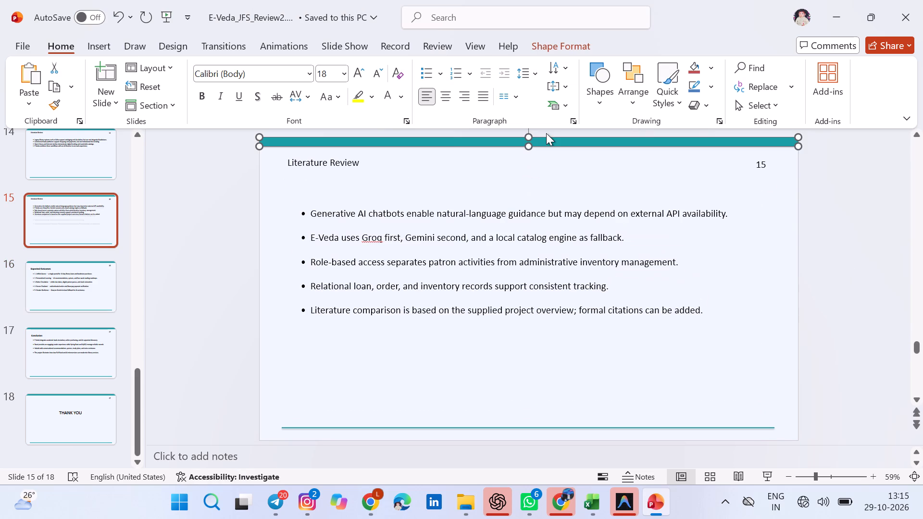
Move the "Literature Review" heading on slide 15 slightly down and make it bold at font size 26.
left_click(325, 160)
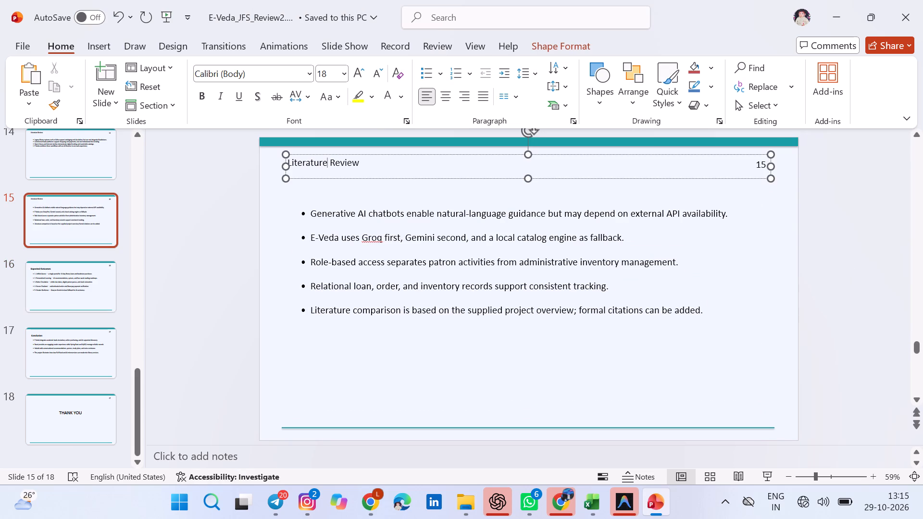
left_click_drag(361, 170, 359, 194)
double_click(353, 186)
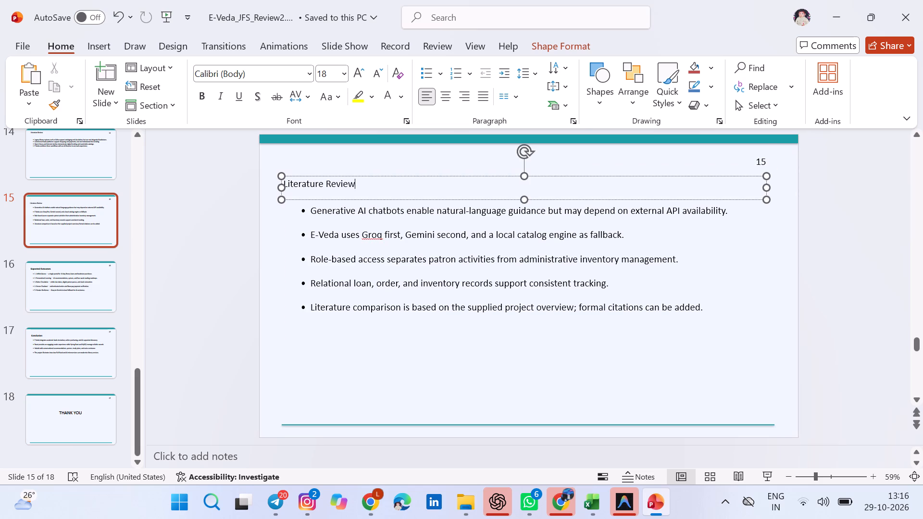
key("ctrl+a")
left_click(206, 95)
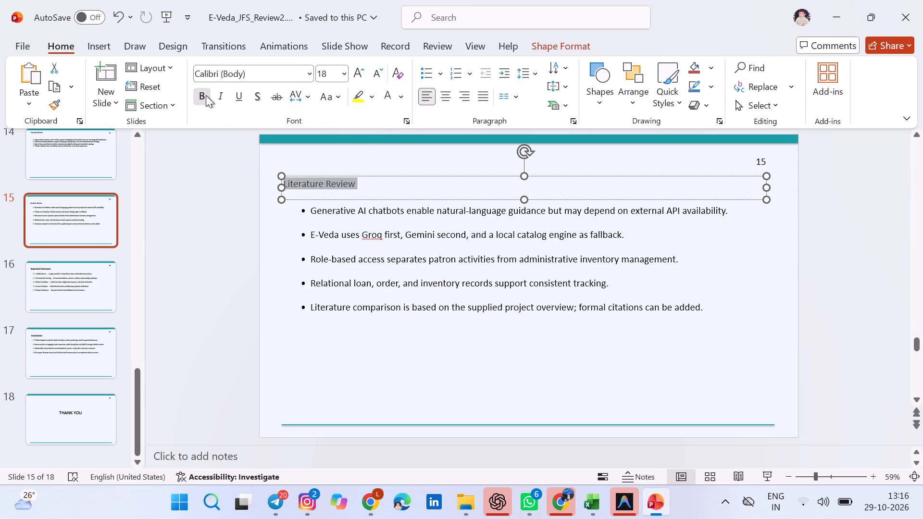
left_click(327, 74)
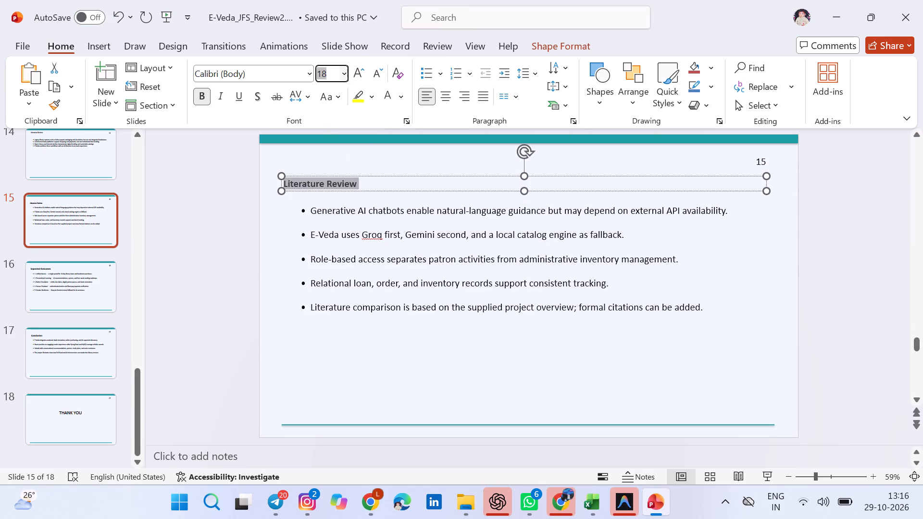
type("26")
key("Return")
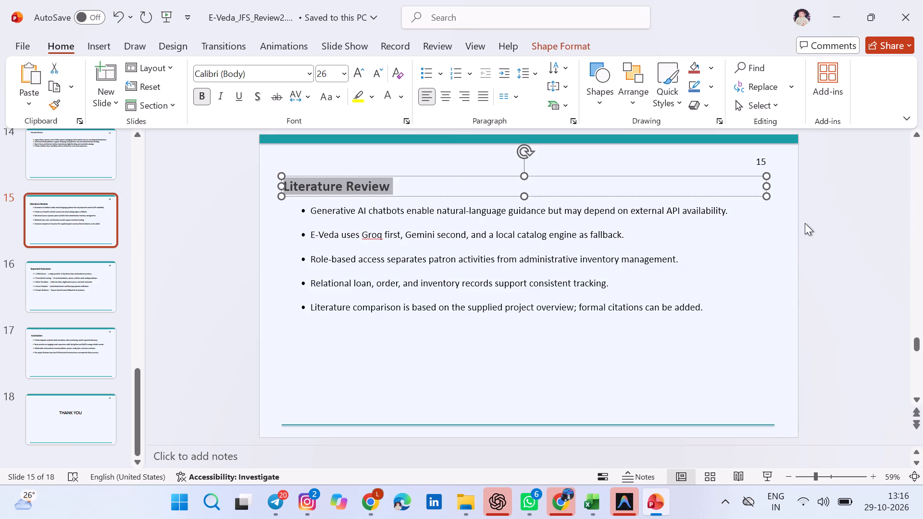
left_click(805, 223)
Set the line spacing of the bullets on the other Literature Review slide, slide 14, to 2.0.
key("Up")
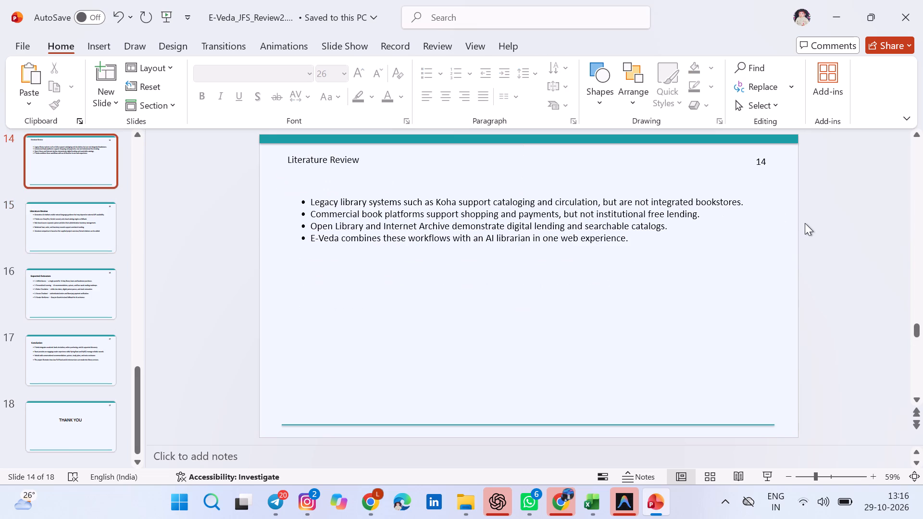
key("Down")
key("Up")
double_click(618, 235)
key("ctrl+a")
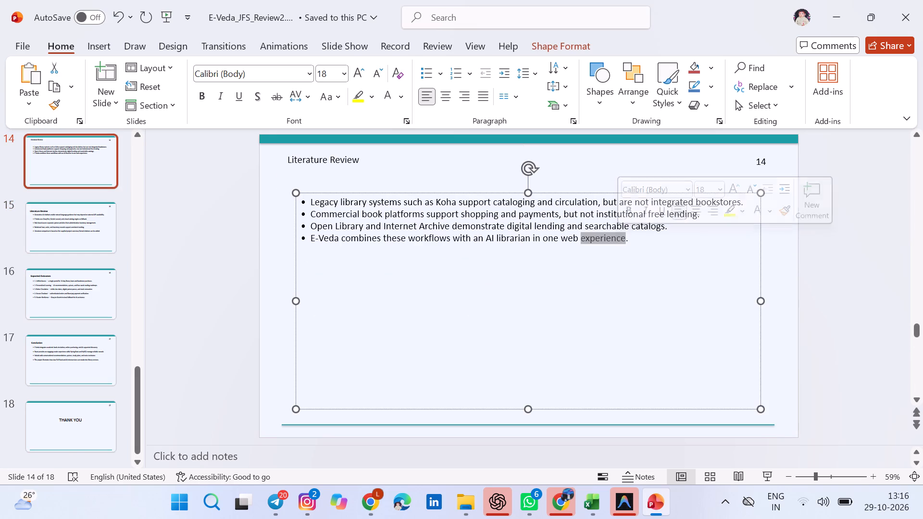
left_click(602, 272)
left_click(638, 236)
key("ctrl+a")
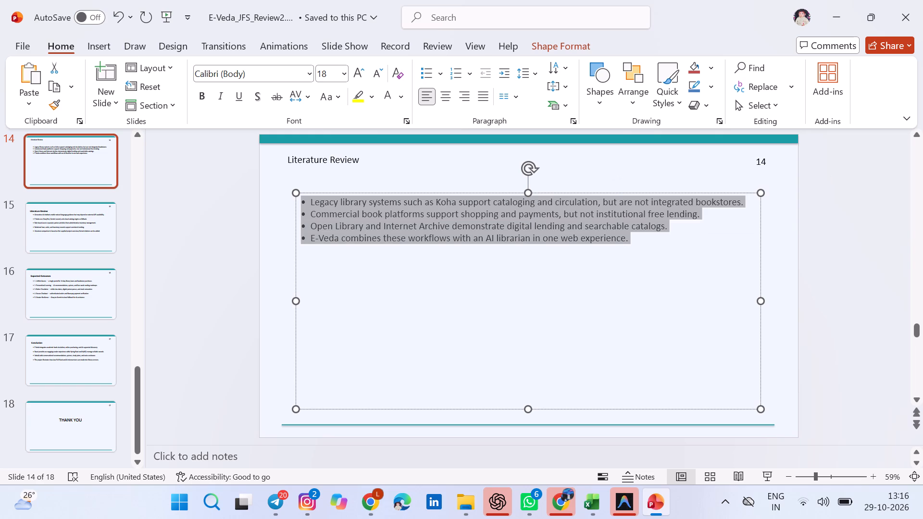
left_click(523, 75)
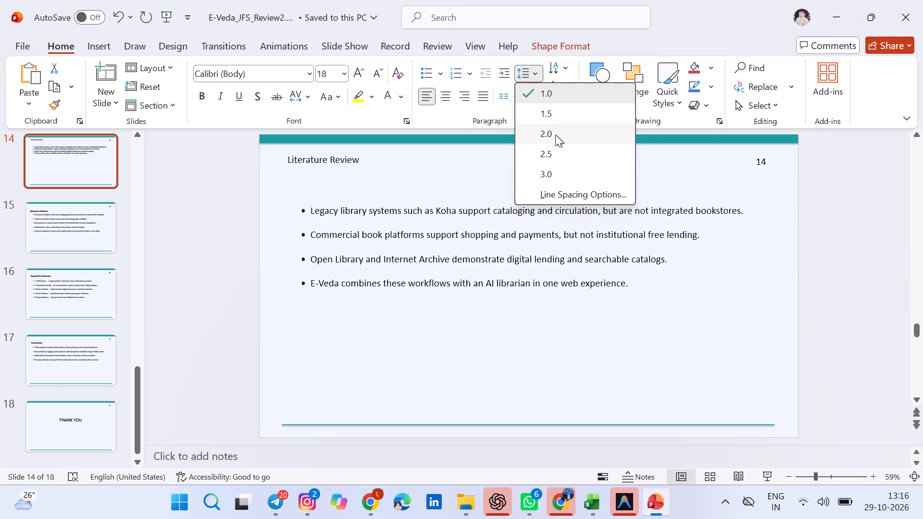
left_click(555, 135)
Move the "Literature Review" heading on slide 14 slightly down and make it bold at font size 26.
left_click(335, 161)
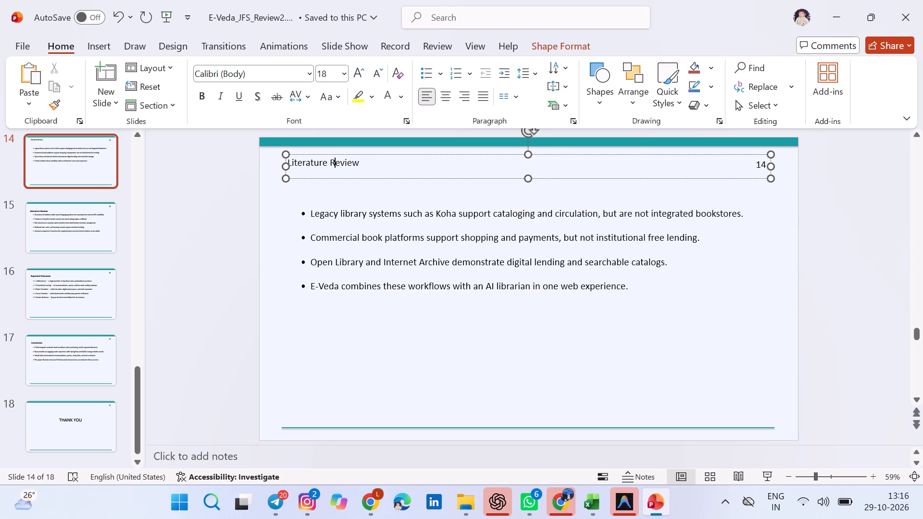
left_click_drag(373, 177, 370, 183)
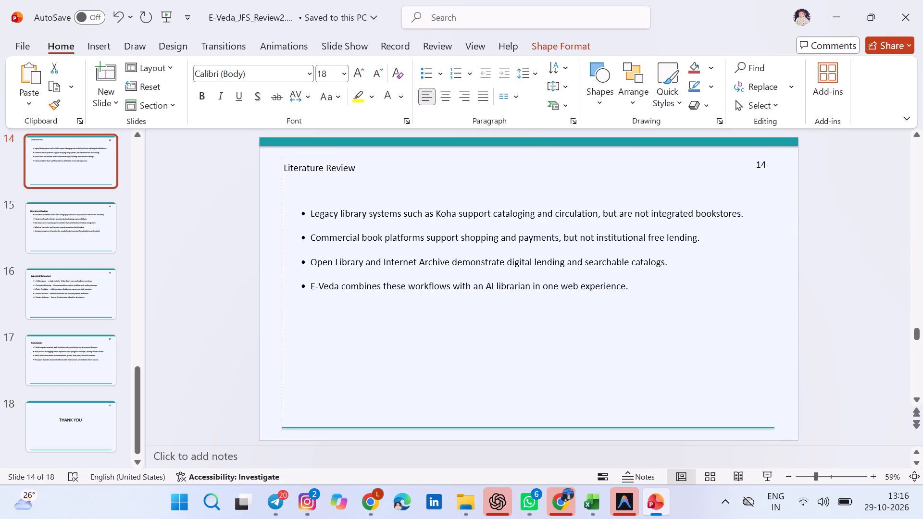
left_click_drag(370, 183, 372, 196)
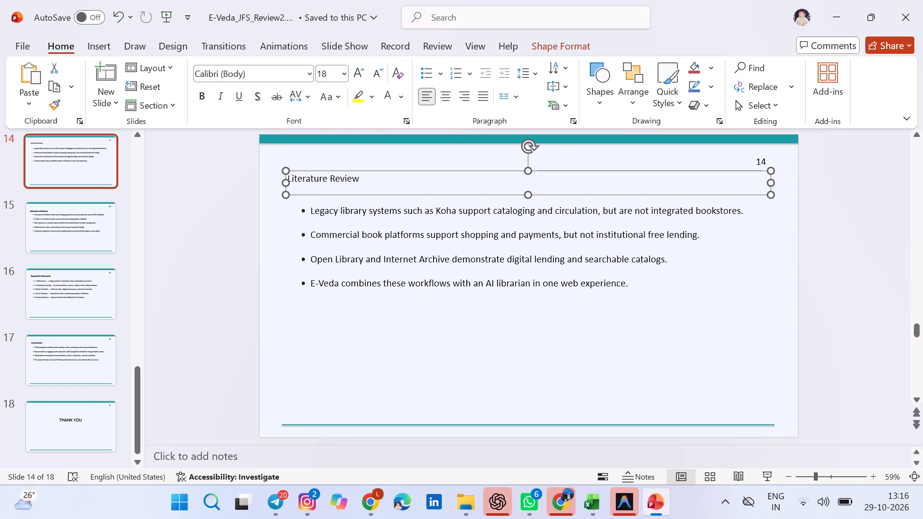
double_click(346, 181)
key("ctrl+a")
double_click(371, 179)
key("ctrl+a")
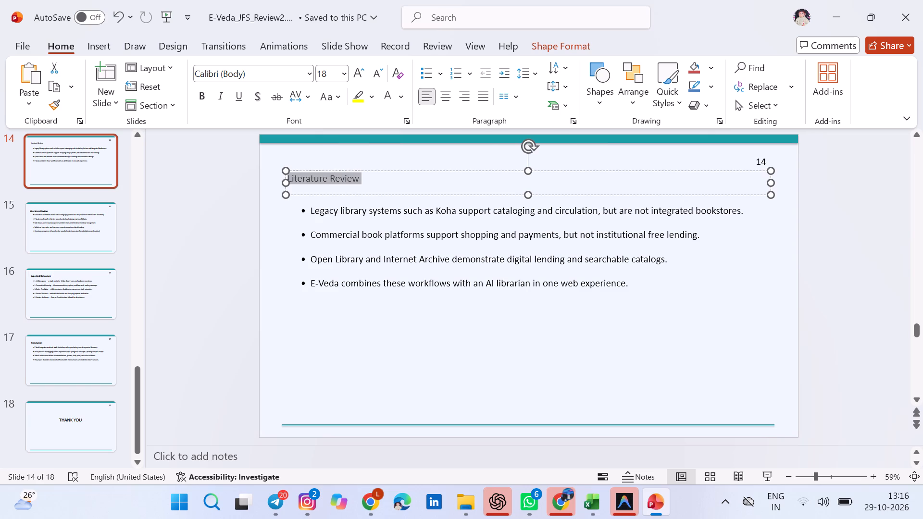
left_click(199, 92)
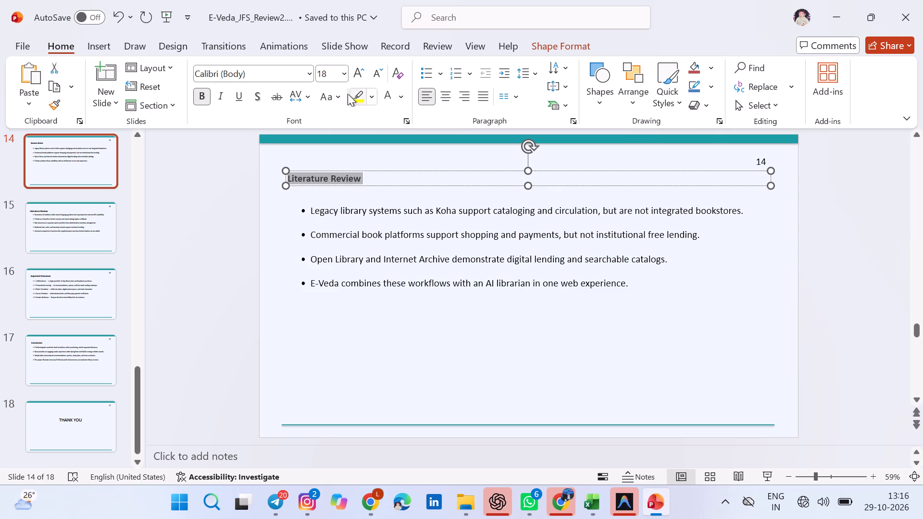
left_click(328, 73)
type("26")
key("Return")
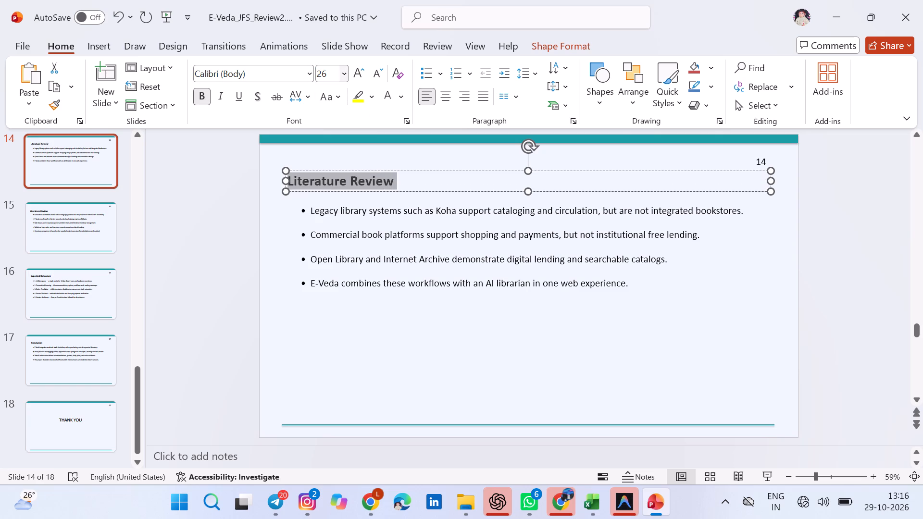
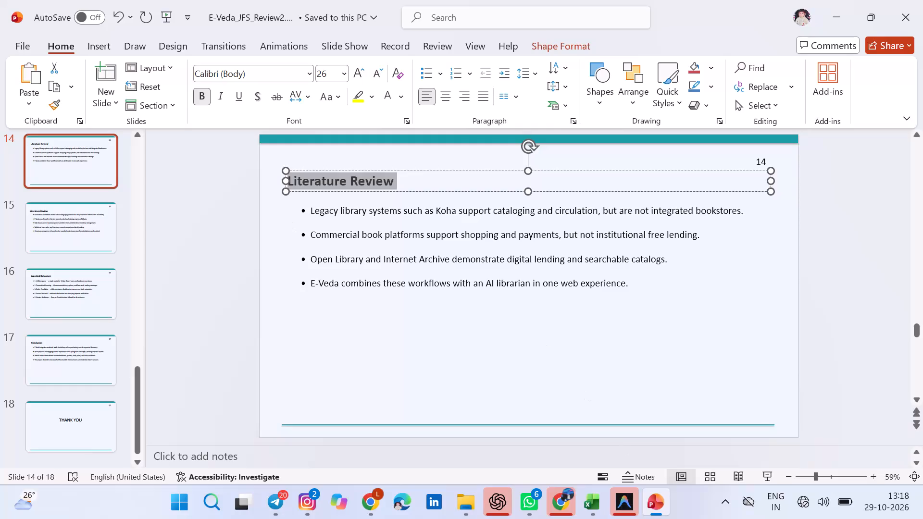
Open the list of available Wi-Fi networks and choose IARE-WIFI for the connection.
left_click(818, 502)
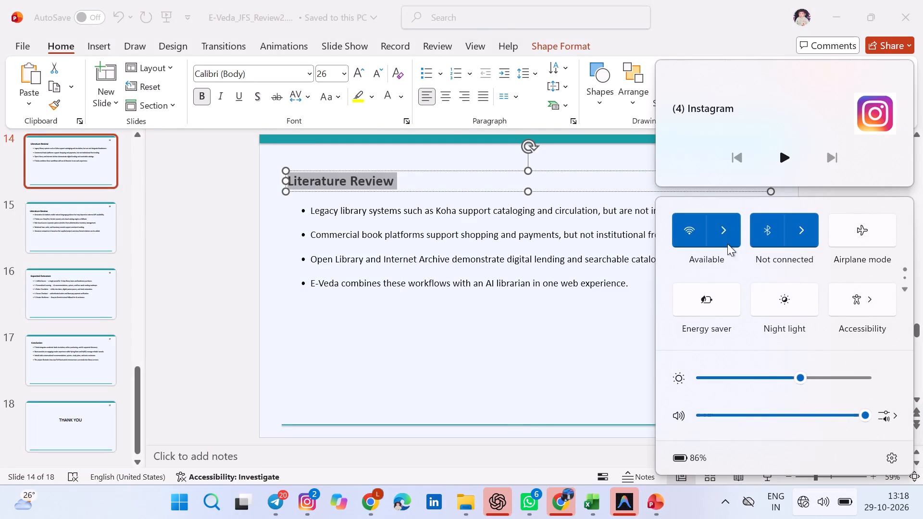
left_click(715, 232)
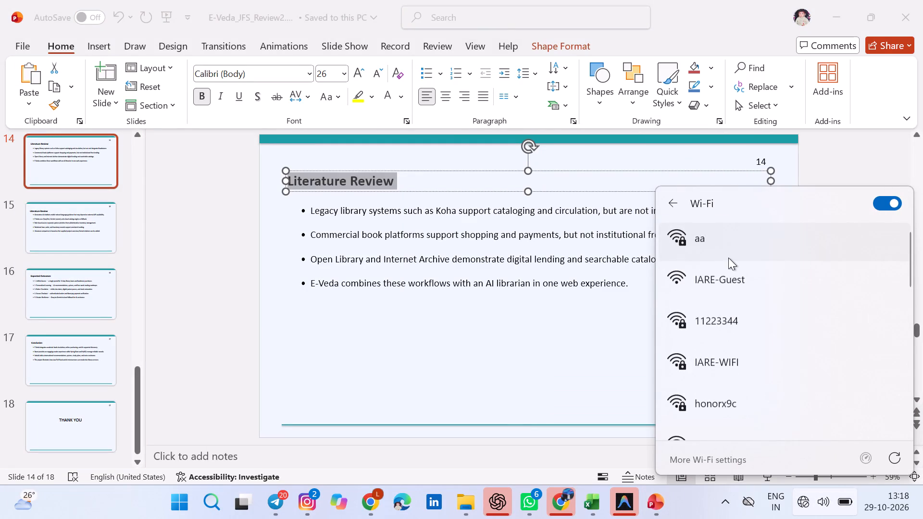
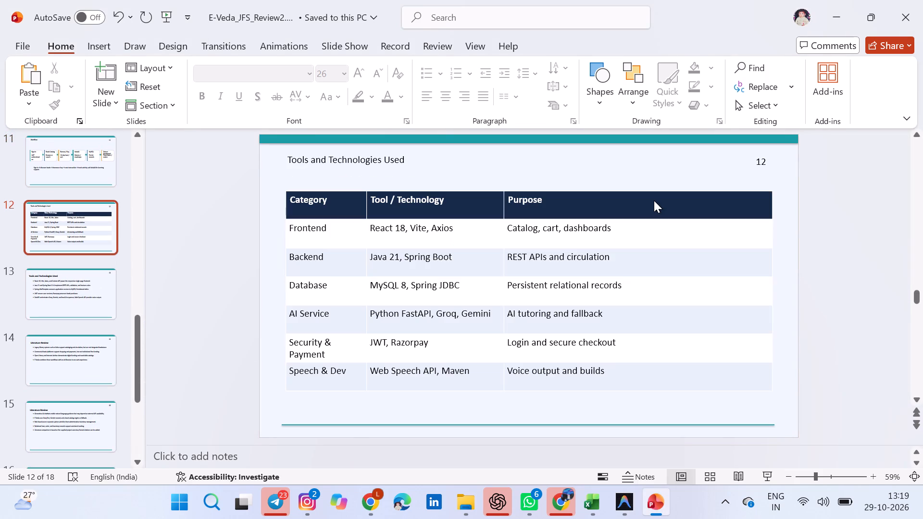
double_click(379, 159)
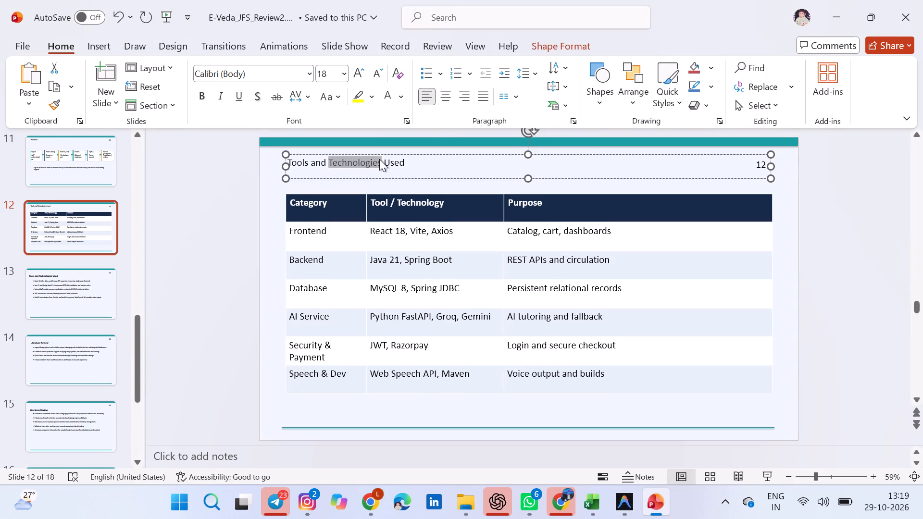
key("ctrl+a")
left_click(200, 101)
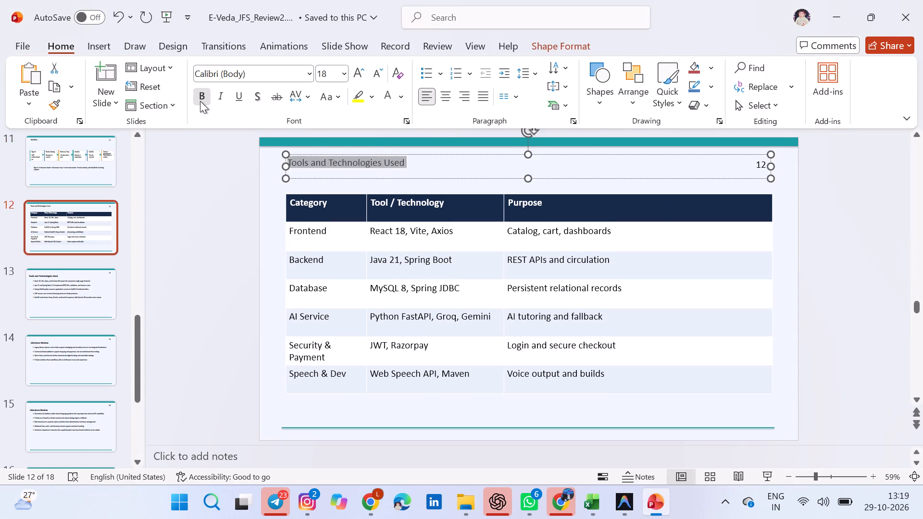
double_click(331, 74)
left_click(331, 74)
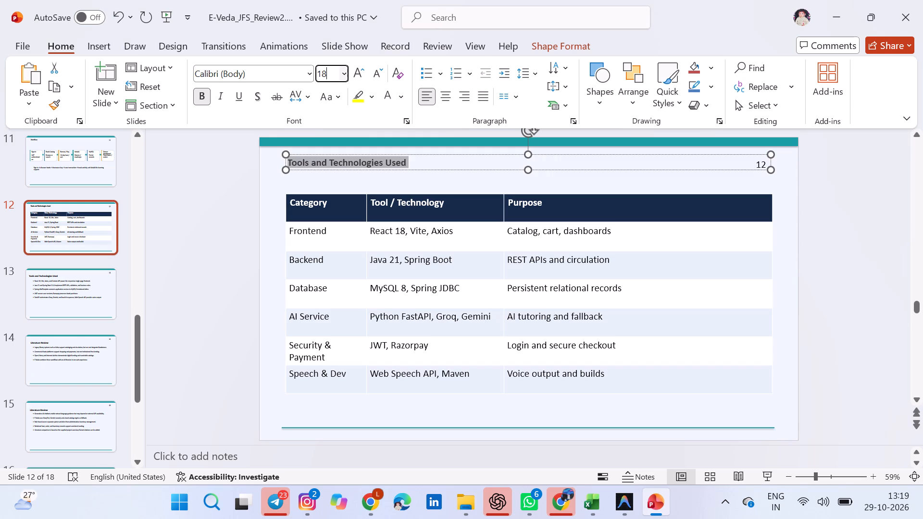
key("BackSpace")
key("BackSpace")
type("26")
key("Return")
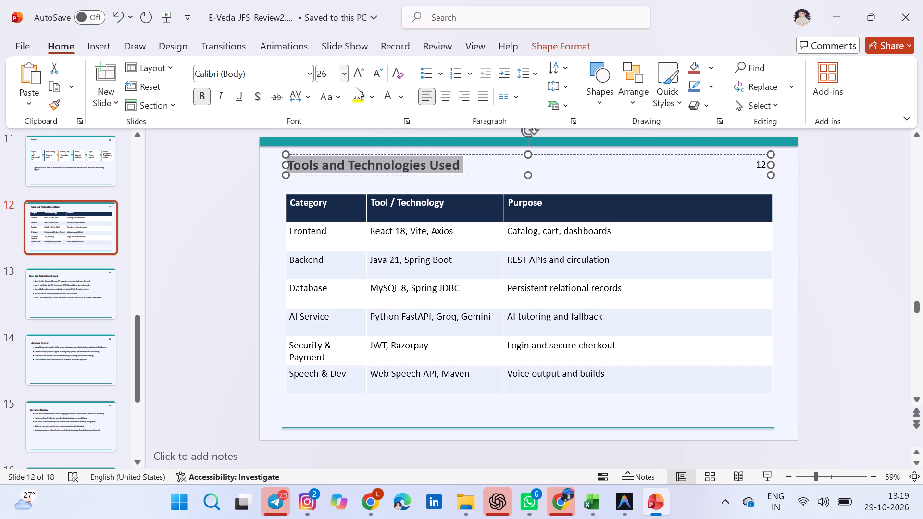
left_click(824, 231)
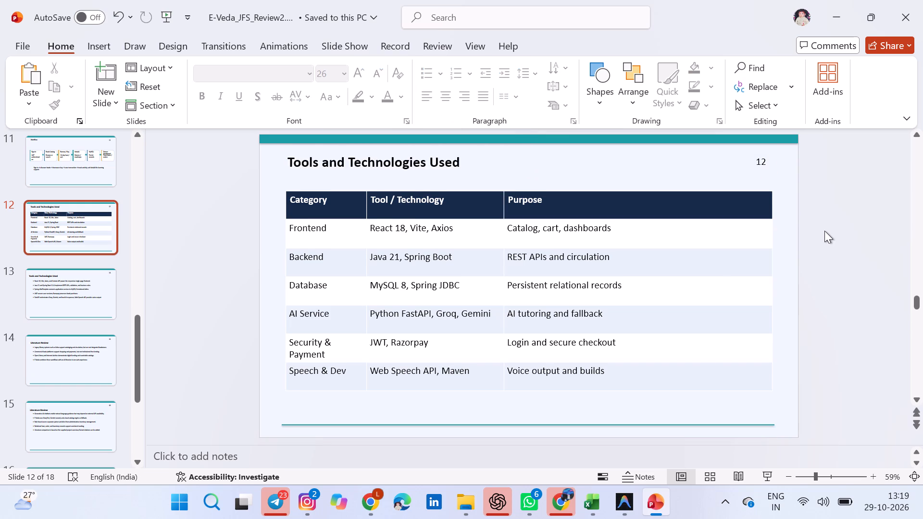
Make the "Workflow" heading on slide 11 bold at font size 26 and move it slightly down.
key("Up")
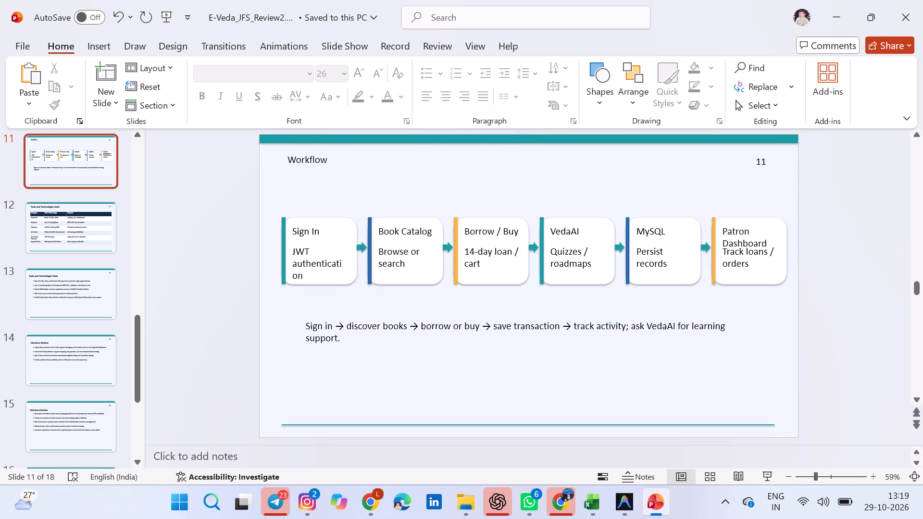
double_click(308, 164)
key("ctrl+a")
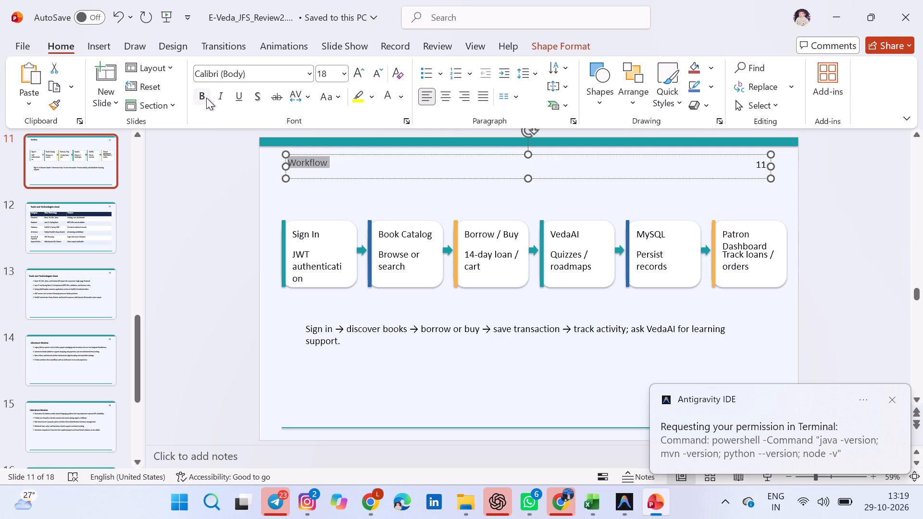
left_click(206, 98)
left_click(333, 71)
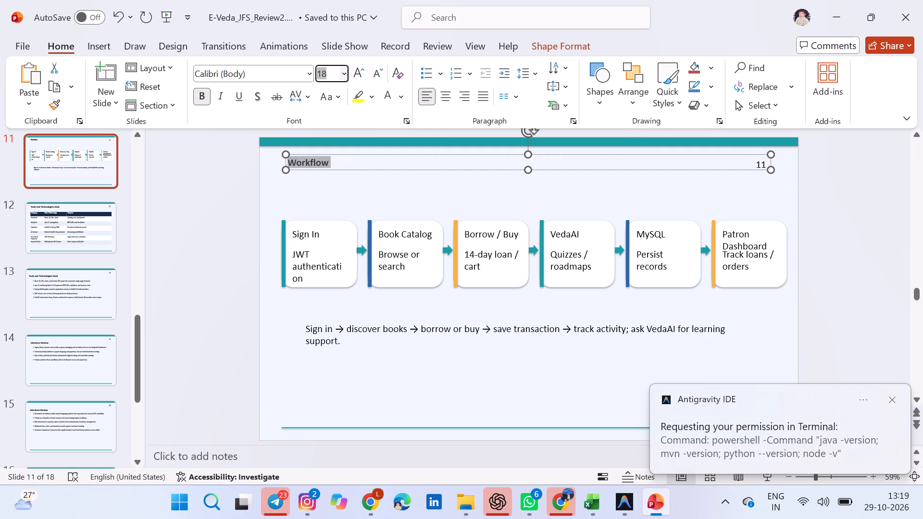
type("26")
key("Return")
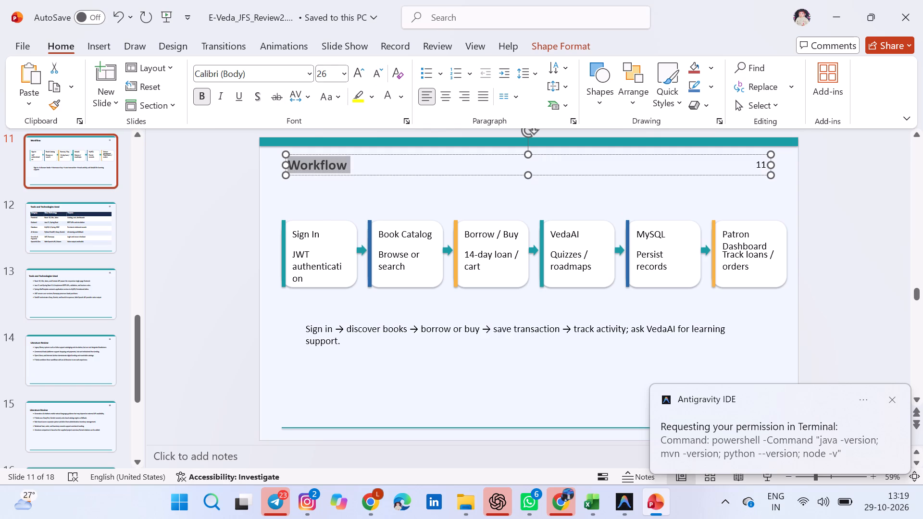
left_click_drag(420, 170, 415, 181)
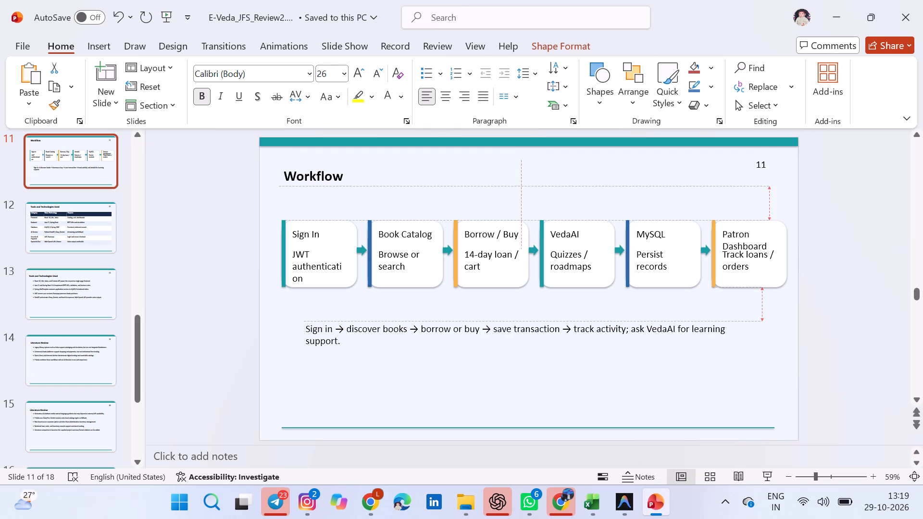
left_click_drag(415, 181, 416, 181)
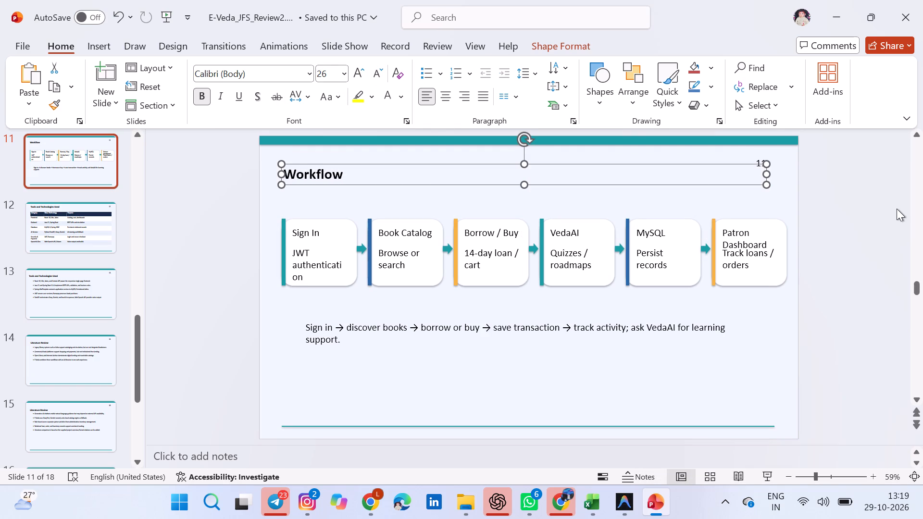
left_click(897, 209)
Make the "System Architecture" heading on slide 10 bold at font size 26 and move it slightly down.
key("Up")
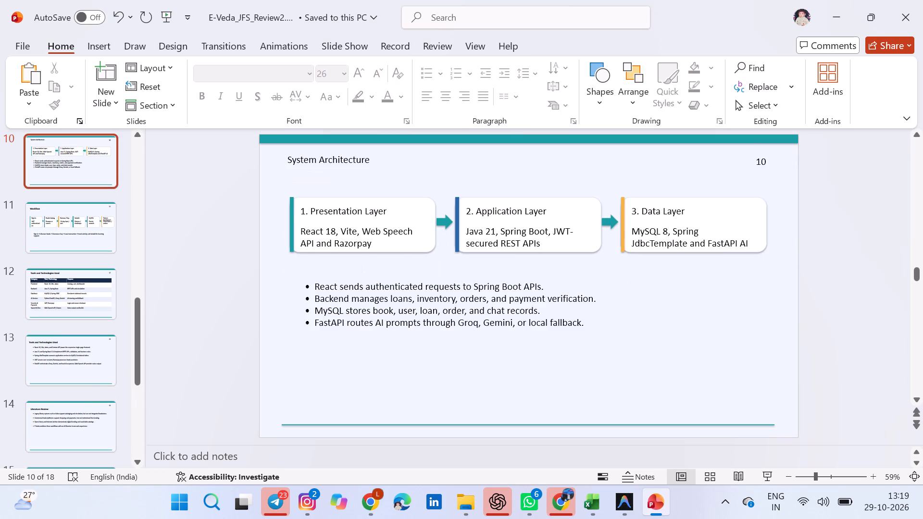
double_click(320, 162)
key("ctrl+a")
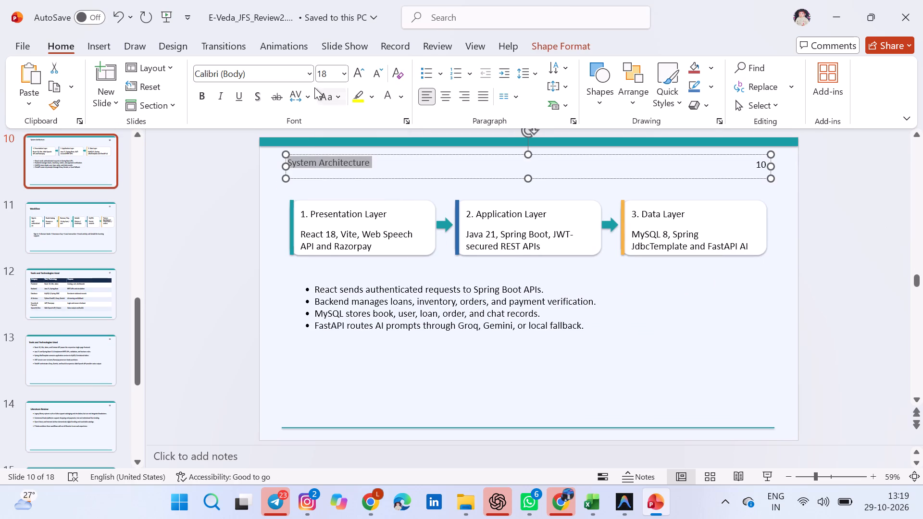
left_click(197, 101)
double_click(332, 76)
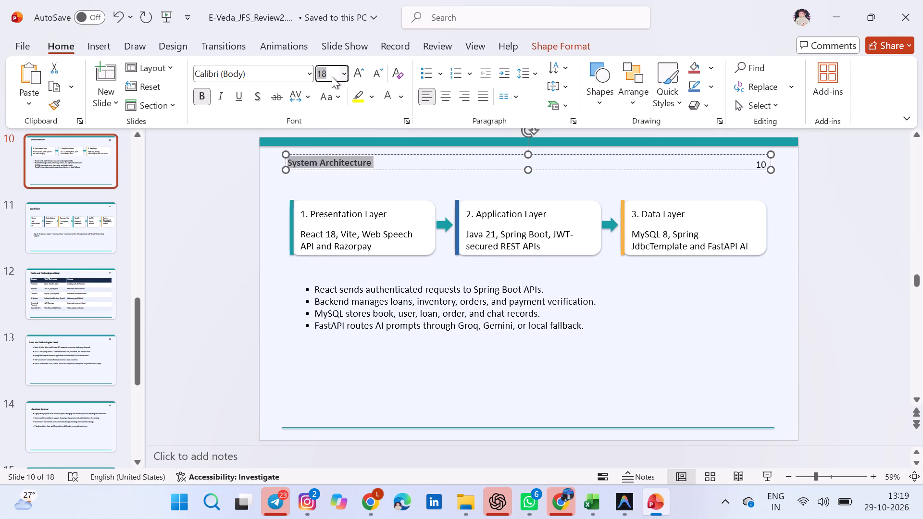
double_click(332, 76)
type("26")
key("BackSpace")
key("BackSpace")
key("BackSpace")
key("BackSpace")
type("26")
key("Return")
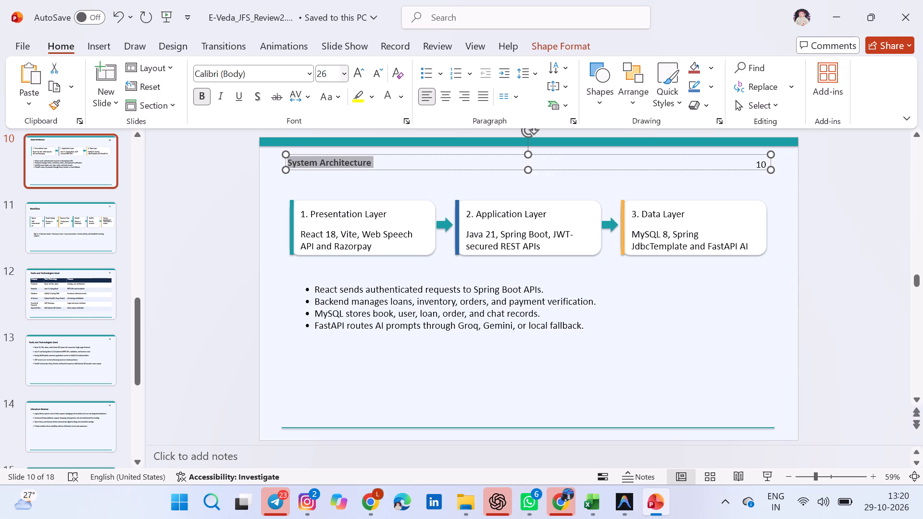
left_click_drag(437, 170, 433, 177)
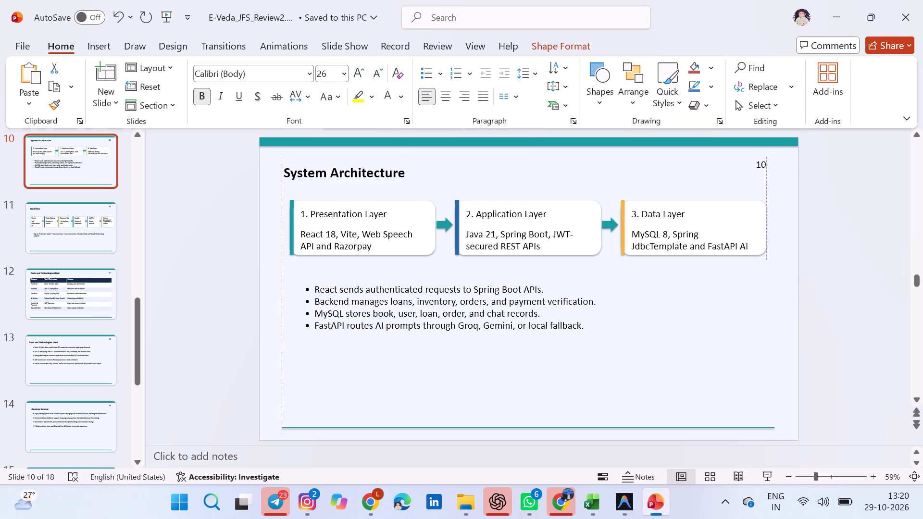
left_click_drag(433, 177, 432, 178)
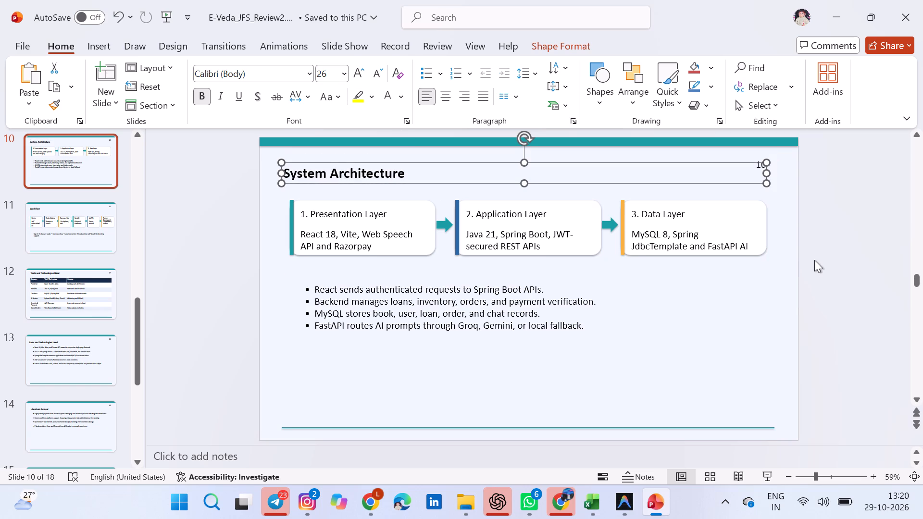
left_click(814, 260)
Set the line spacing of the Step 6 to Step 10 bullets on the Proposed Methodology slide, slide 9, to 2.0.
key("Up")
left_click(397, 241)
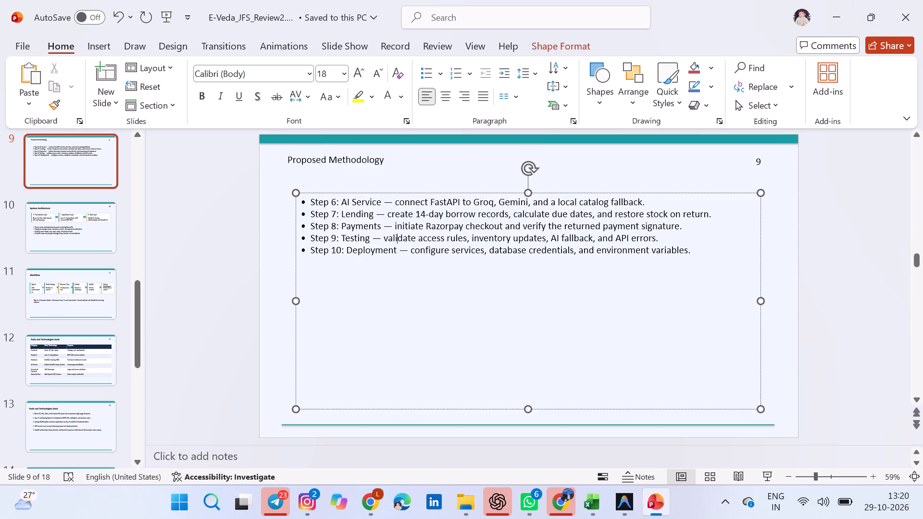
key("ctrl+a")
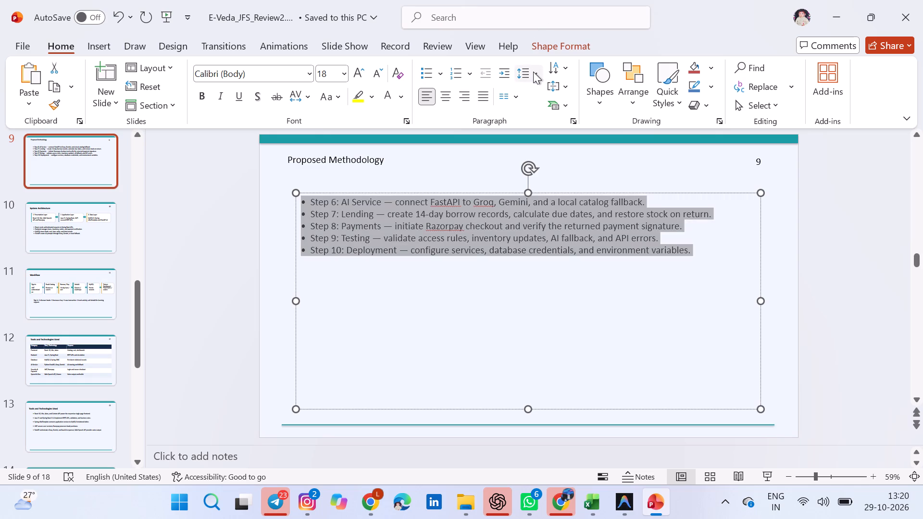
left_click(533, 72)
left_click(564, 136)
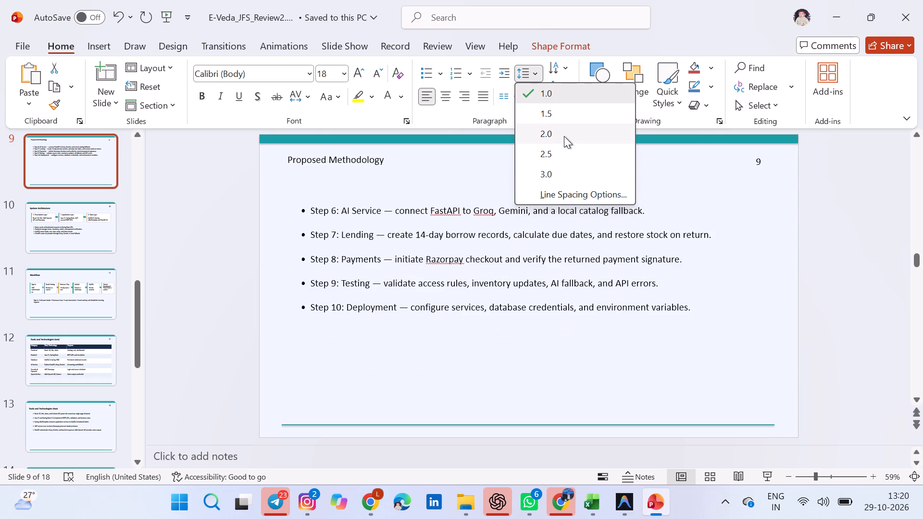
Make the "Proposed Methodology" heading on slide 9 bold at font size 26 and move it slightly down.
double_click(353, 153)
key("ctrl+a")
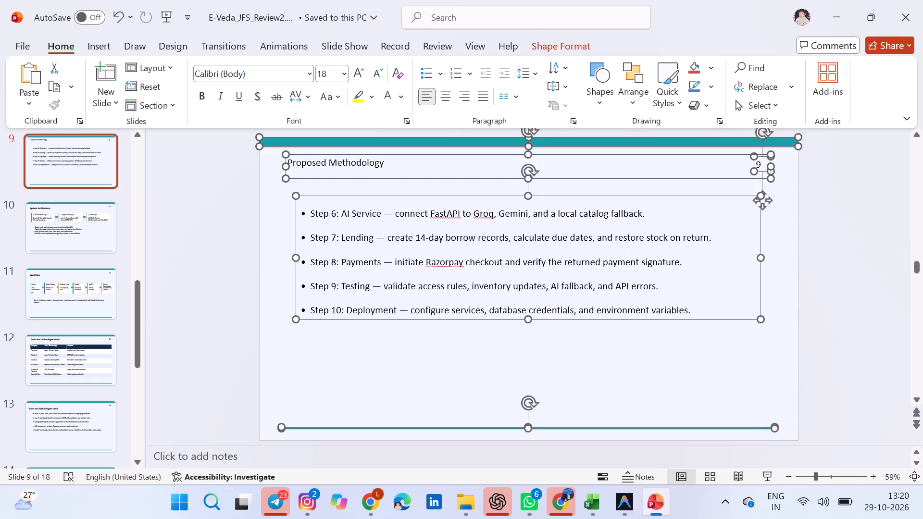
double_click(375, 155)
key("ctrl+a")
double_click(400, 167)
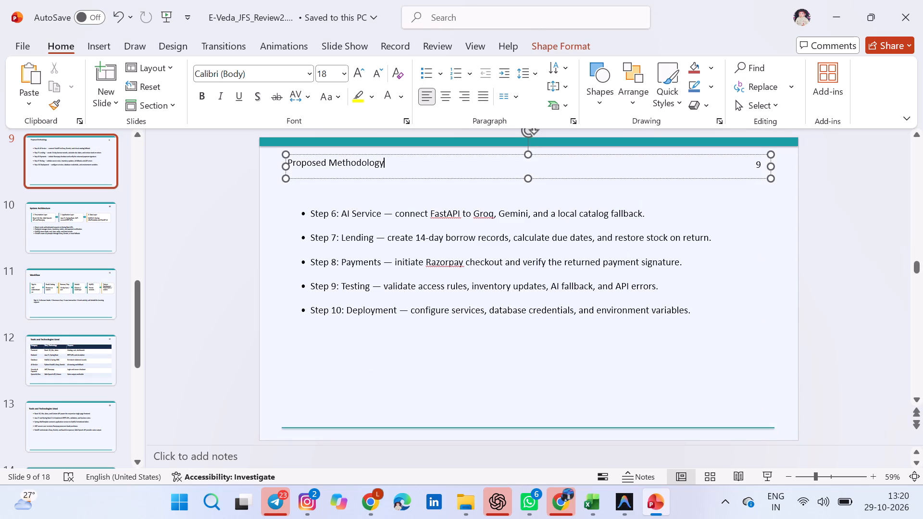
key("ctrl+a")
left_click(204, 100)
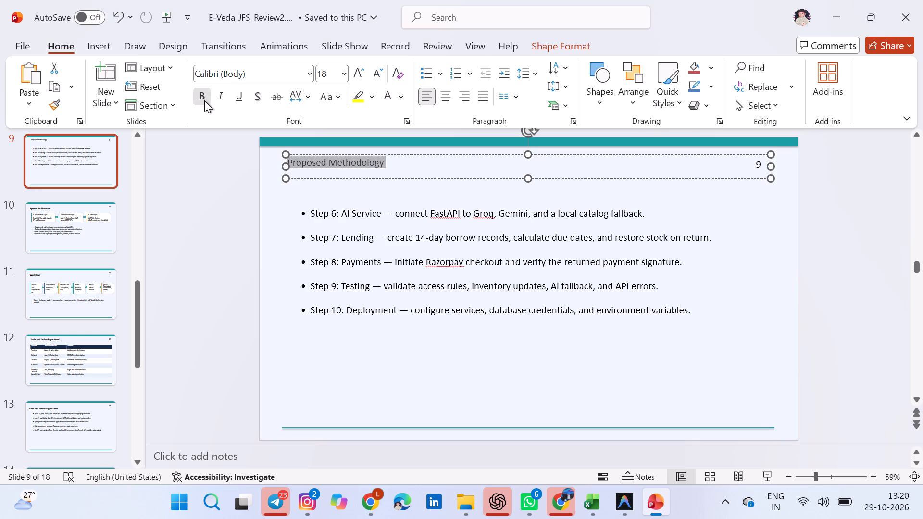
double_click(334, 74)
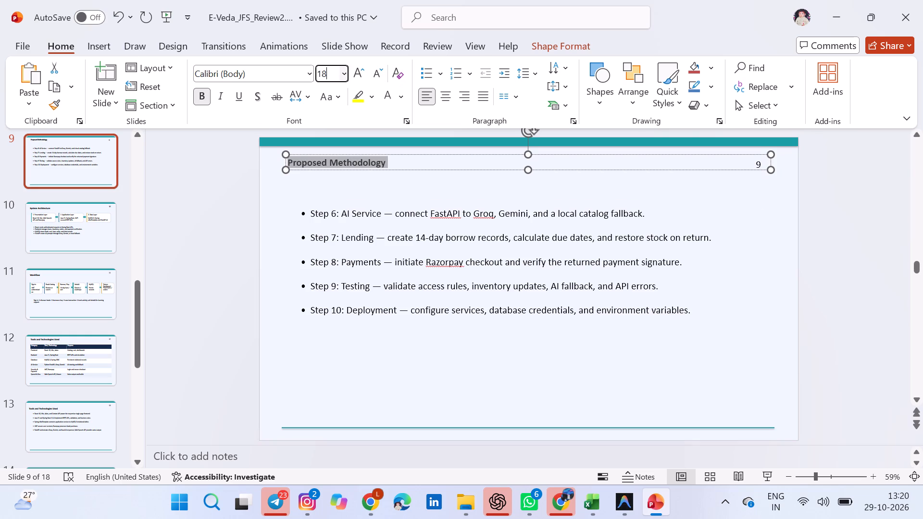
left_click(334, 74)
type("26")
key("Return")
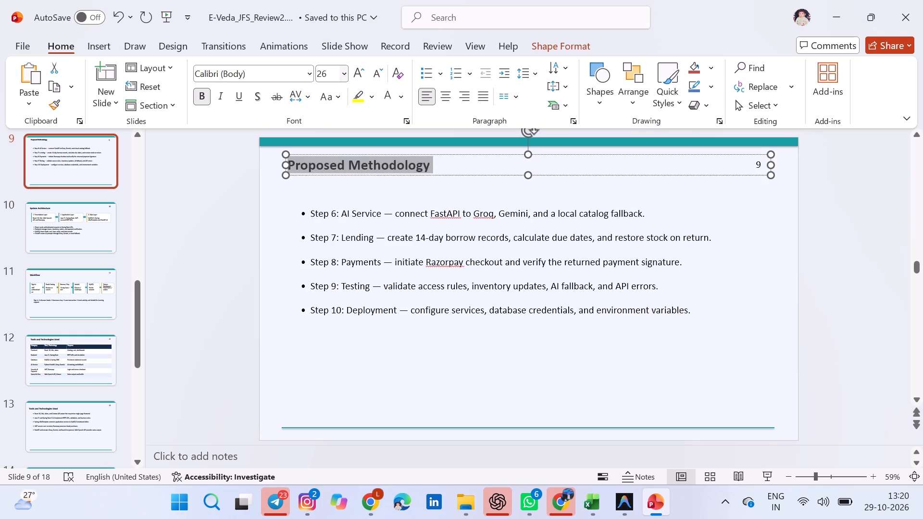
left_click_drag(450, 172, 448, 186)
left_click(830, 251)
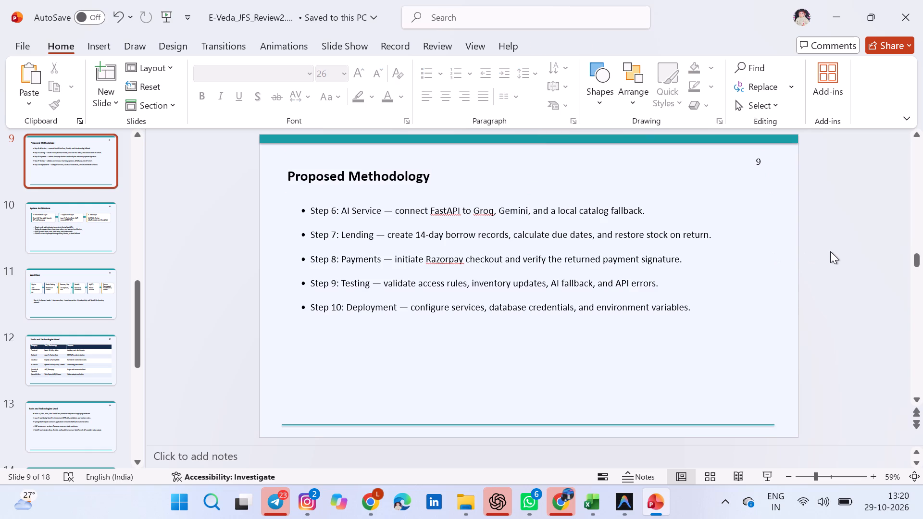
Set the line spacing of the Step 1 to Step 5 bullets on the Proposed Methodology slide, slide 8, to 2.0.
key("Up")
double_click(510, 247)
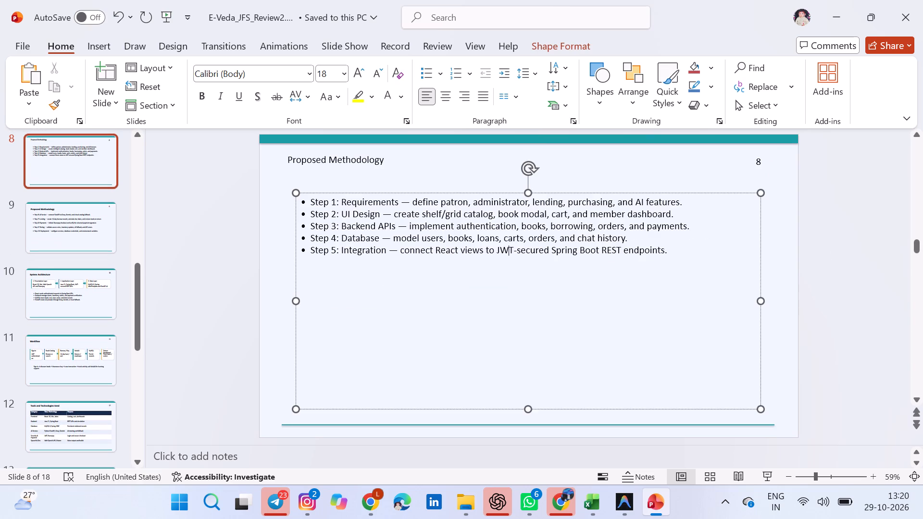
key("ctrl+a")
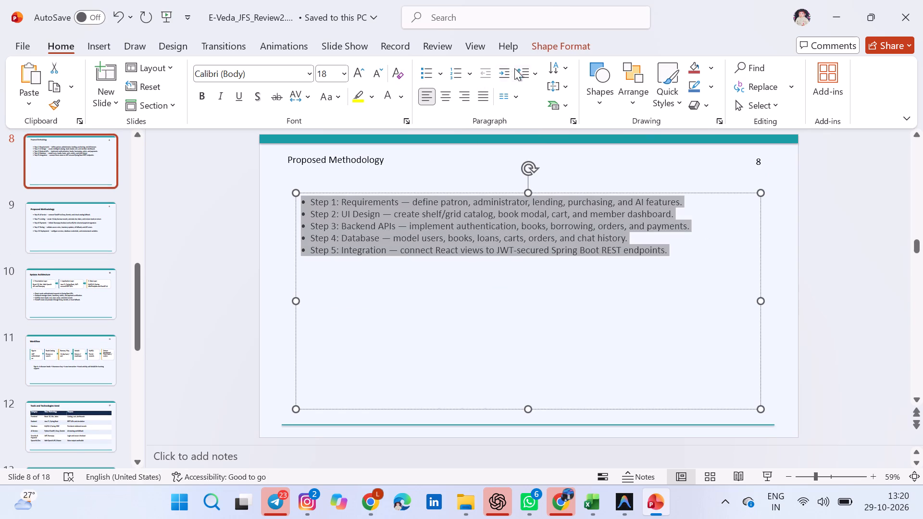
left_click(529, 70)
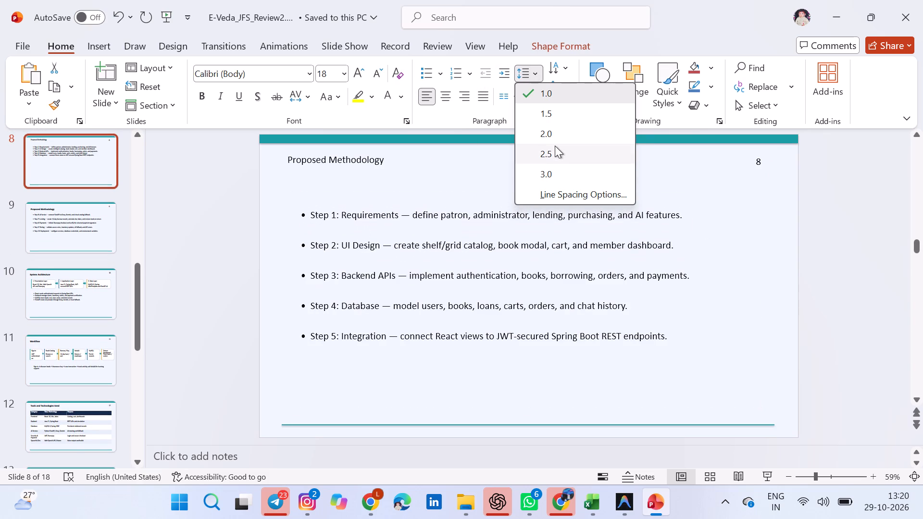
left_click(560, 135)
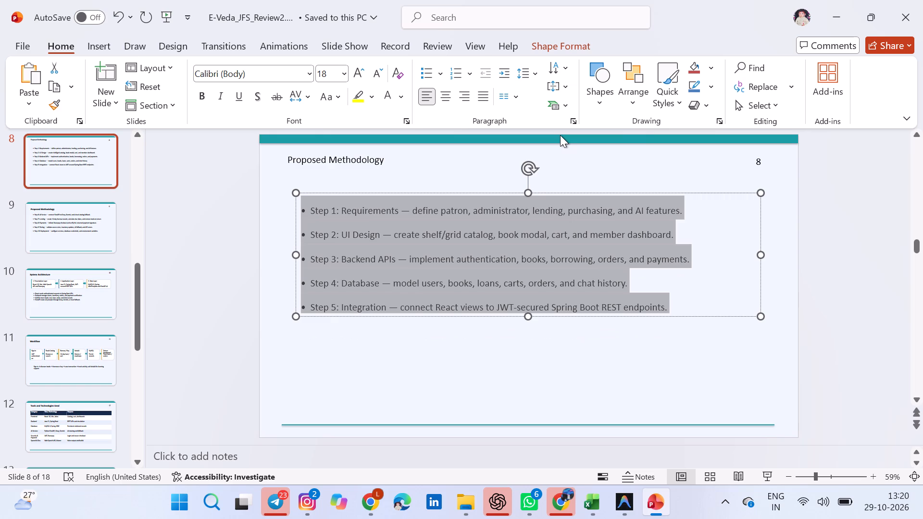
Make the "Proposed Methodology" heading on slide 8 bold at font size 26 and move it slightly down.
double_click(354, 156)
key("ctrl+a")
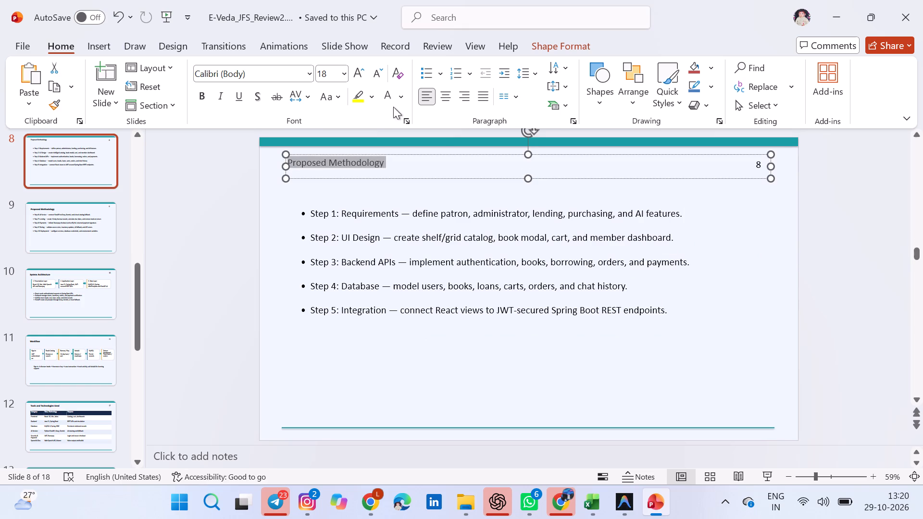
left_click(201, 104)
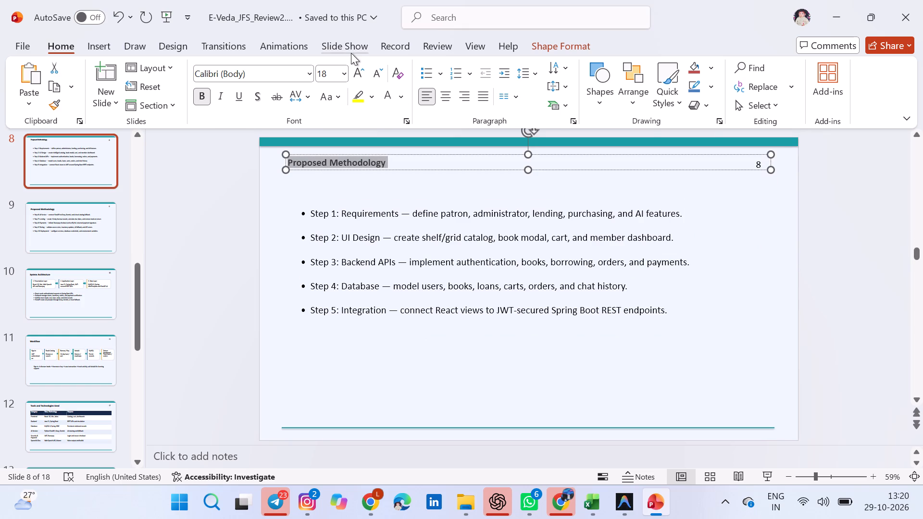
double_click(328, 73)
key("BackSpace")
key("BackSpace")
type("26")
key("Return")
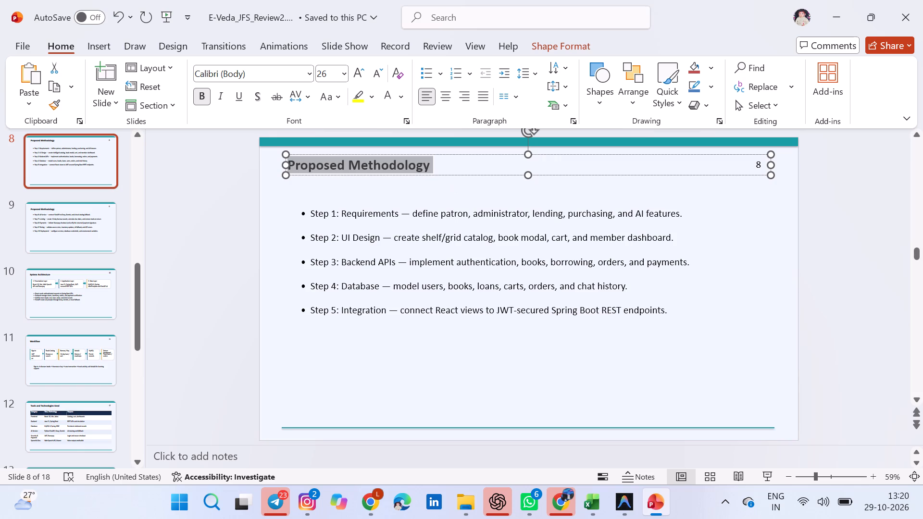
left_click_drag(454, 171, 454, 182)
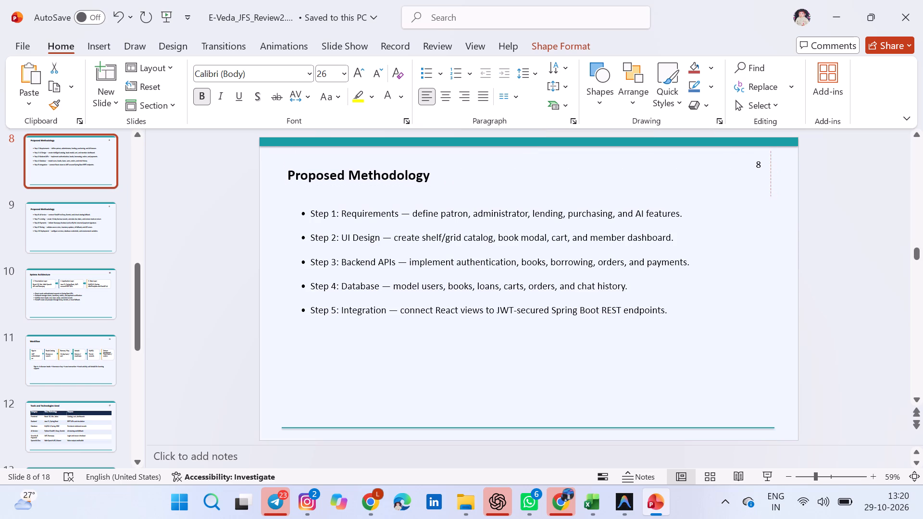
left_click_drag(454, 182, 454, 185)
left_click(815, 214)
Set the line spacing of the five numbered bullets on the Objectives slide, slide 7, to 2.0.
key("Up")
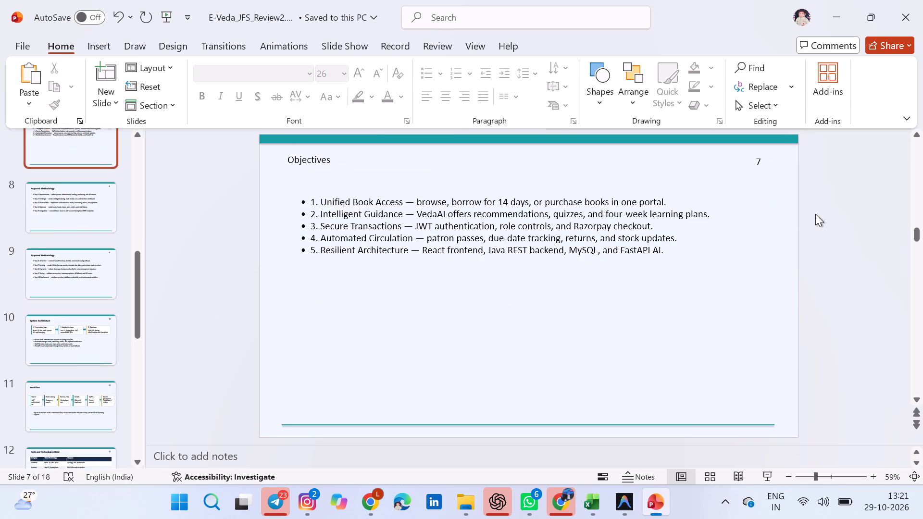
double_click(504, 249)
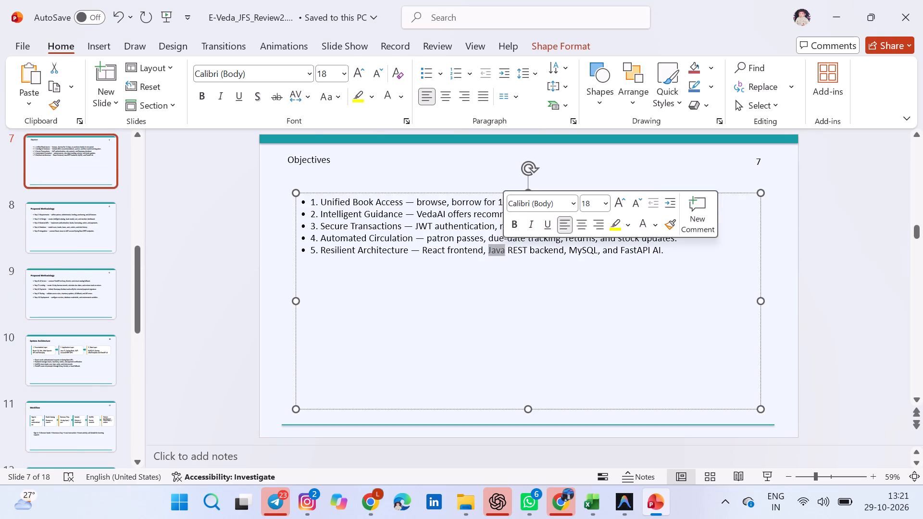
key("ctrl+a")
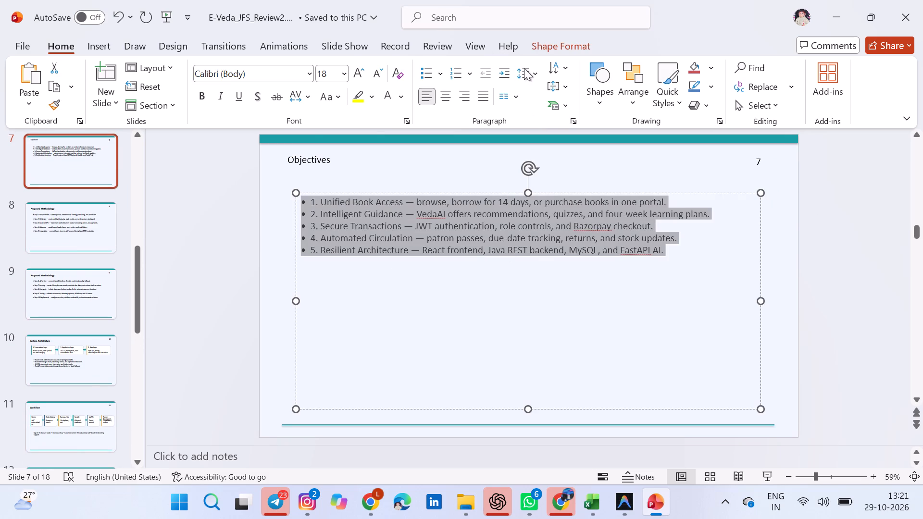
left_click(524, 69)
left_click(546, 138)
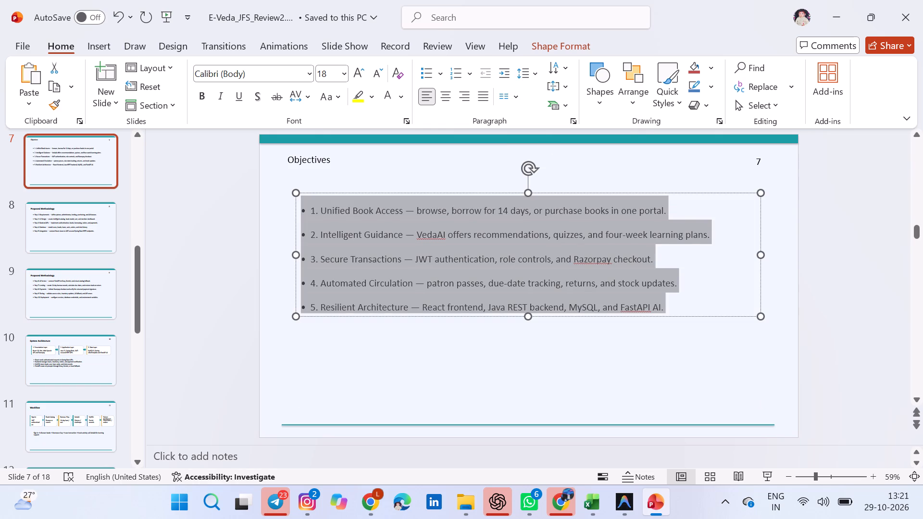
Make the "Objectives" heading on slide 7 bold at font size 26.
double_click(321, 160)
key("ctrl+a")
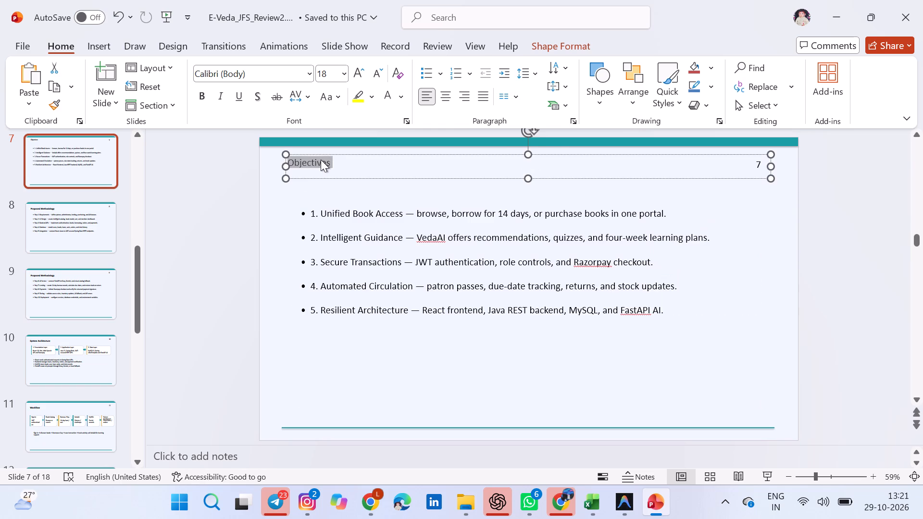
left_click(196, 101)
triple_click(332, 71)
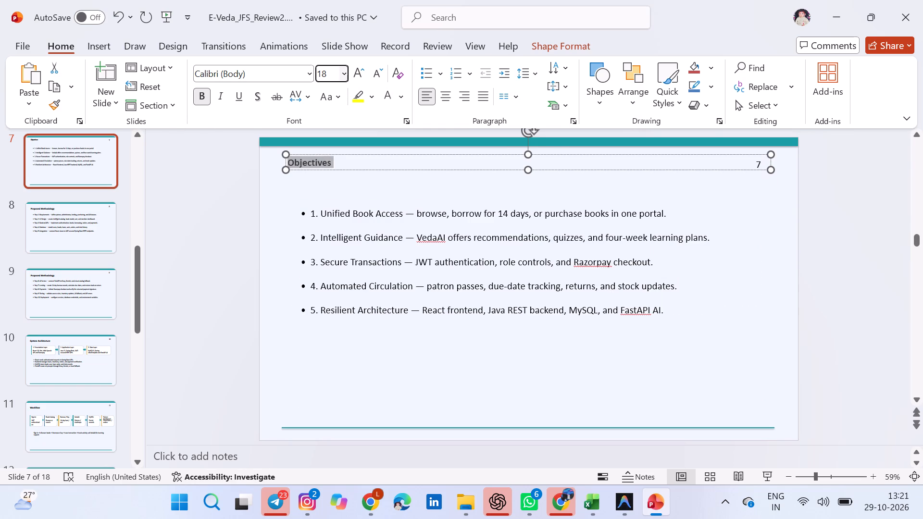
type("26")
key("Return")
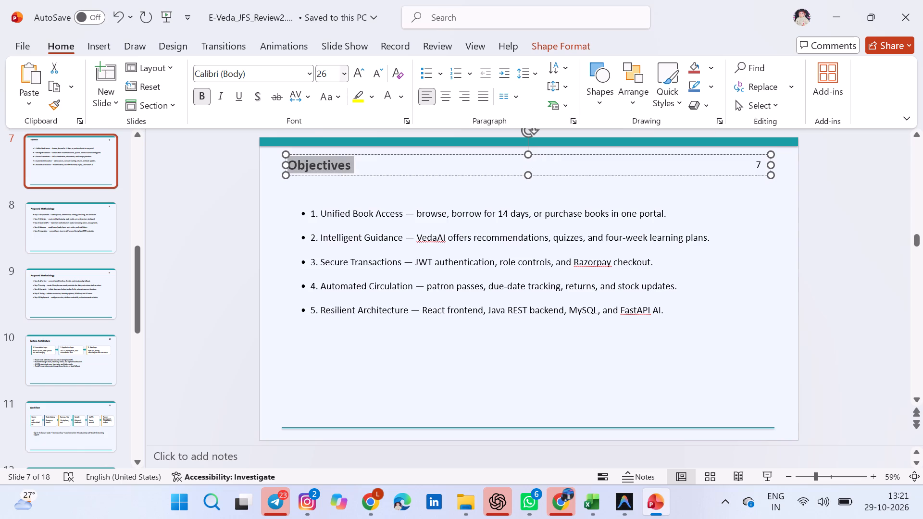
left_click(838, 244)
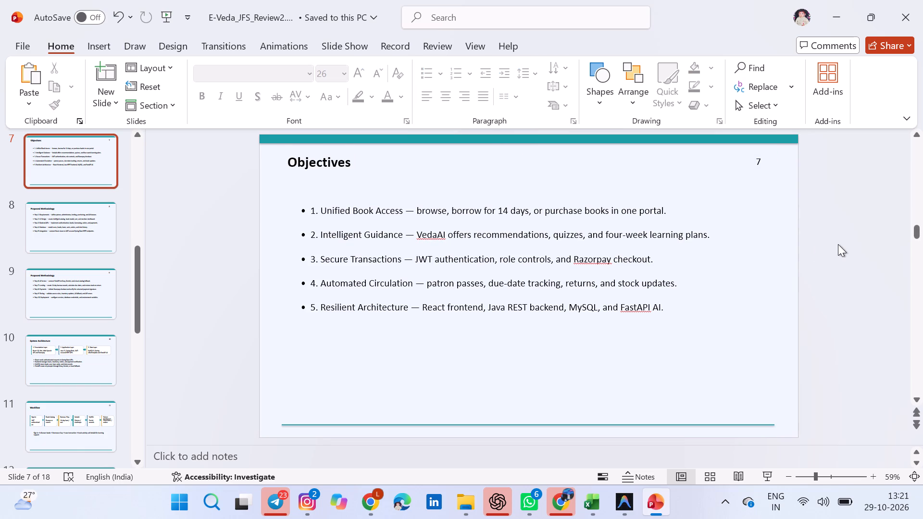
Switch to Antigravity IDE, always allow the agent's PowerShell command checking Java, Maven, Python and Node versions, and return to PowerPoint.
left_click(624, 503)
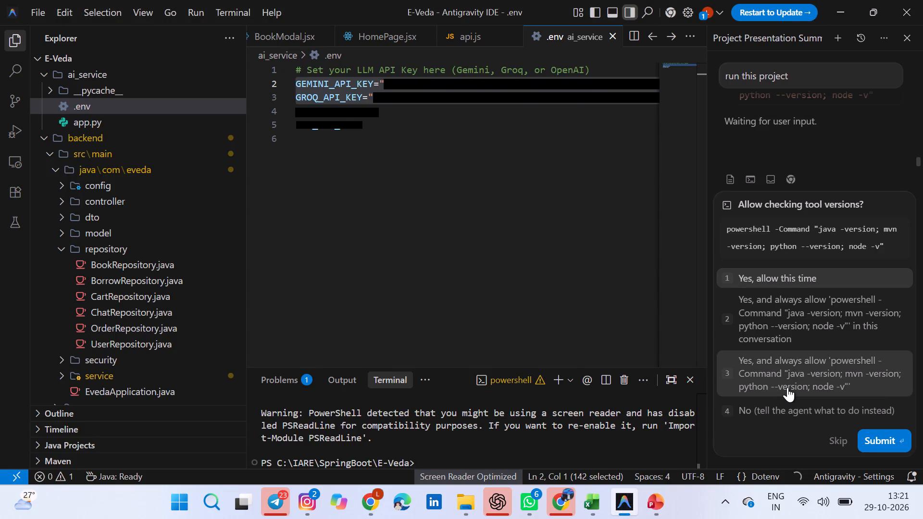
left_click(787, 387)
key("Return")
key("alt+Tab")
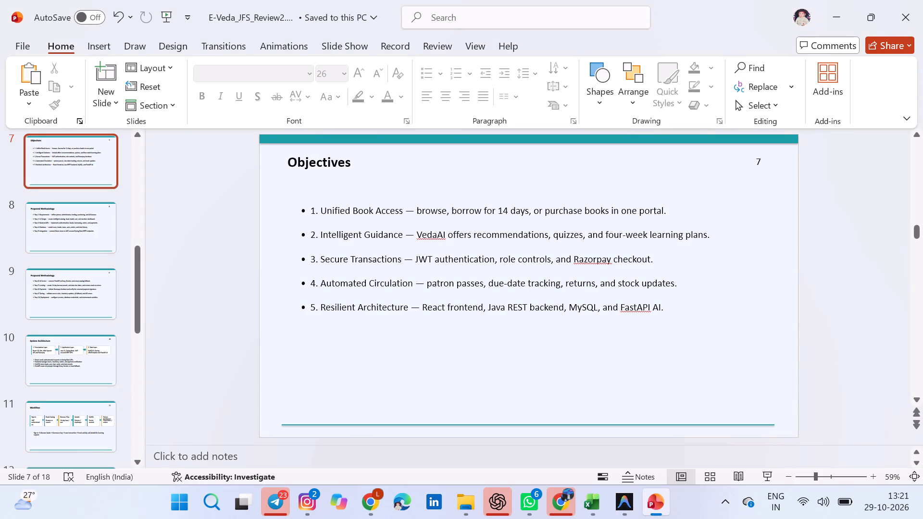
Set the line spacing of the four bullets on the Problem Statement slide, slide 6, to 2.0.
key("Up")
double_click(530, 218)
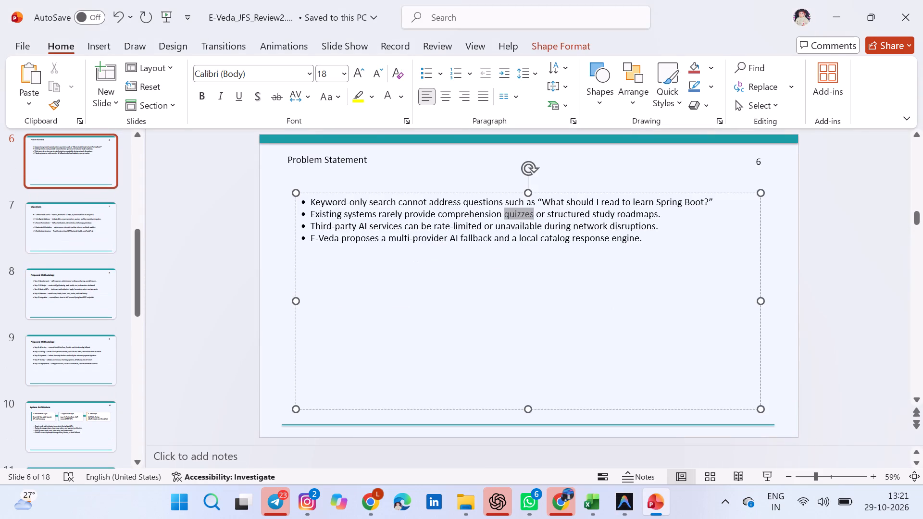
key("ctrl+a")
left_click(532, 254)
double_click(577, 223)
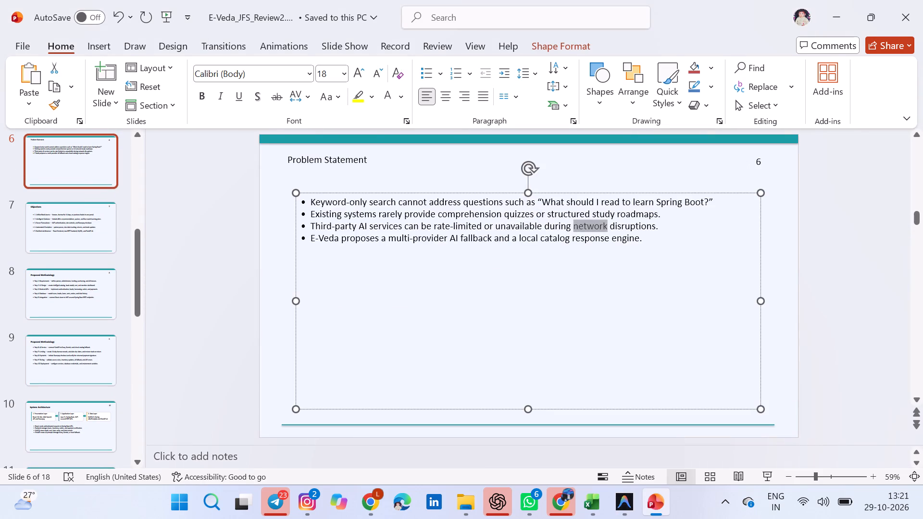
key("ctrl+a")
left_click(525, 70)
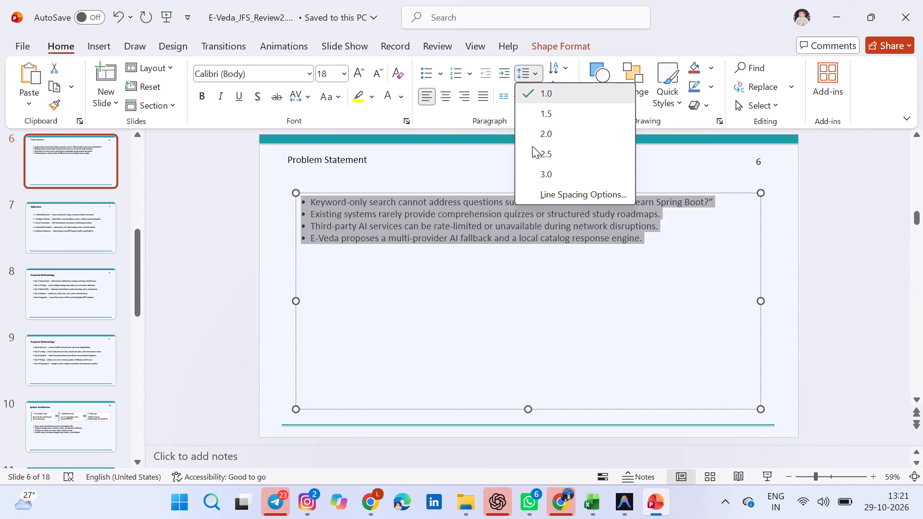
left_click(542, 135)
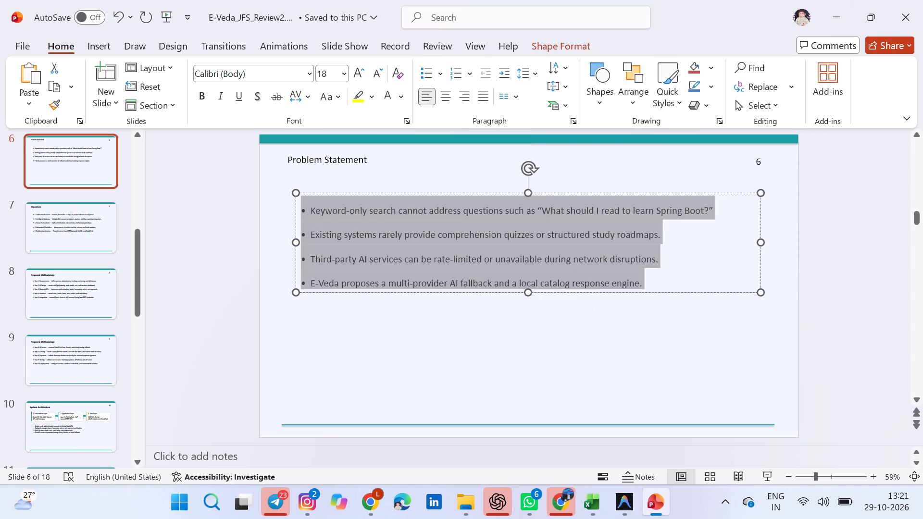
Move the "Problem Statement" heading on slide 6 slightly down and make it bold at font size 26.
left_click(343, 156)
left_click_drag(393, 176, 392, 197)
double_click(358, 177)
key("ctrl+a")
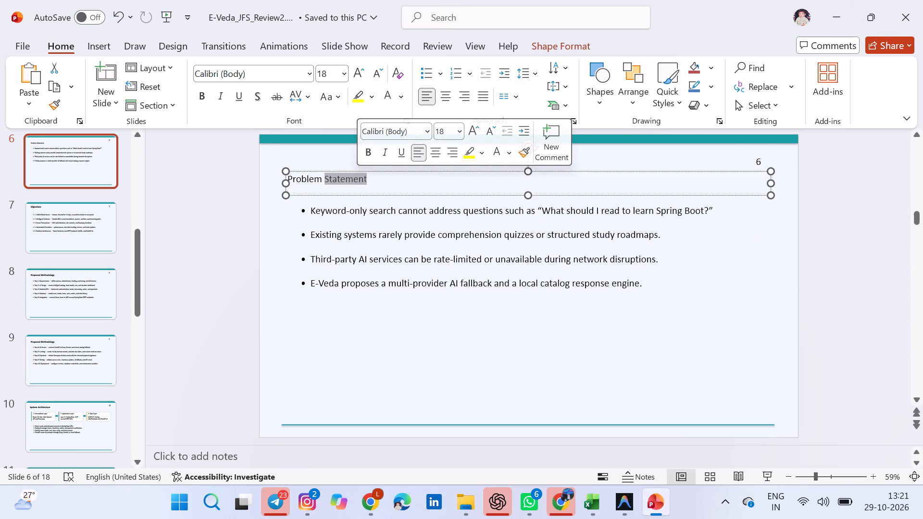
double_click(383, 182)
key("ctrl+a")
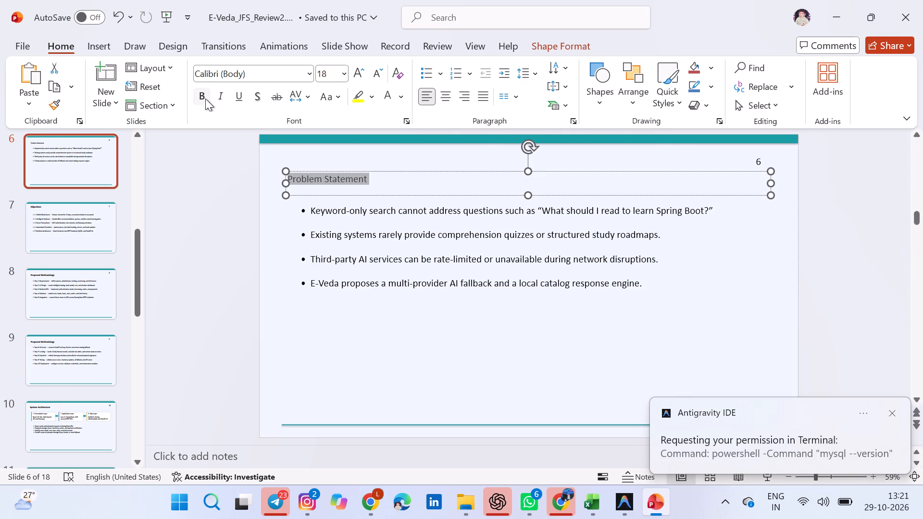
left_click(205, 96)
left_click(332, 75)
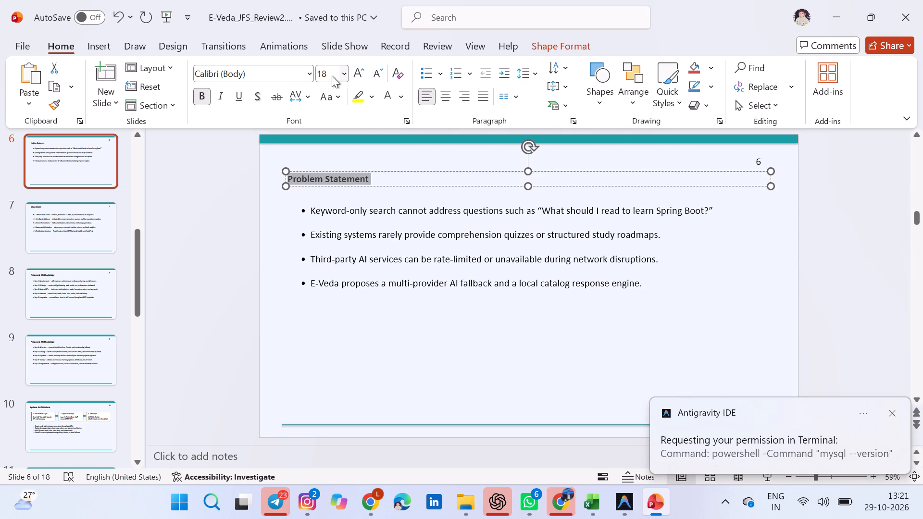
type("26")
key("Return")
Switch to Antigravity IDE, always allow the agent's PowerShell "mysql --version" command, and return to PowerPoint.
key("alt+Tab")
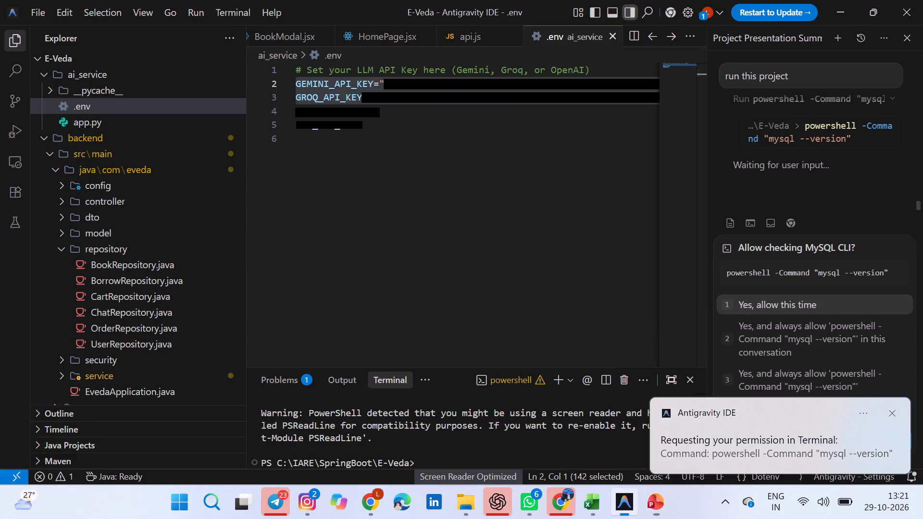
left_click(781, 362)
left_click(780, 367)
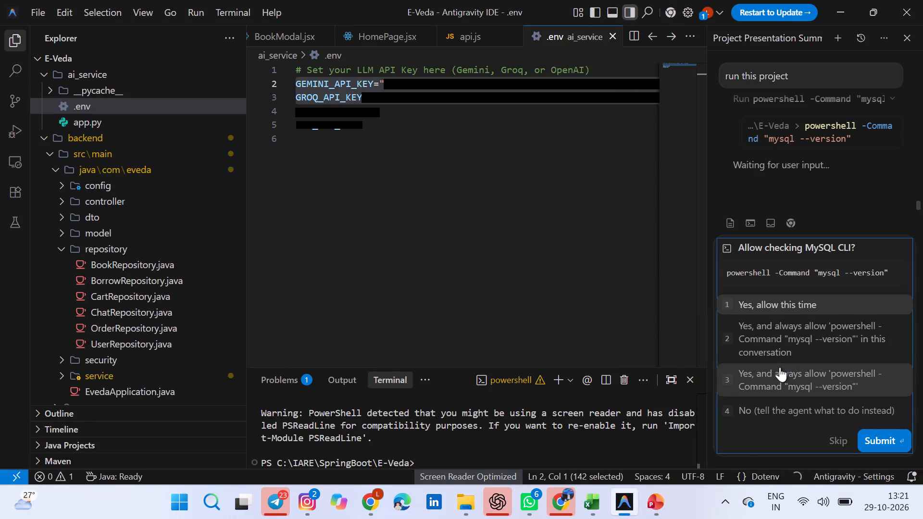
key("Return")
key("alt+Tab")
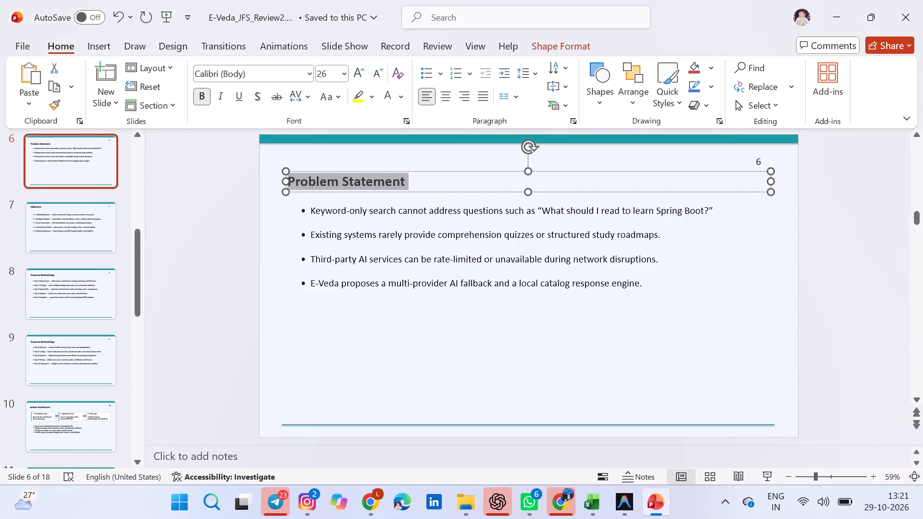
Go to the other Problem Statement slide, slide 5.
left_click(810, 284)
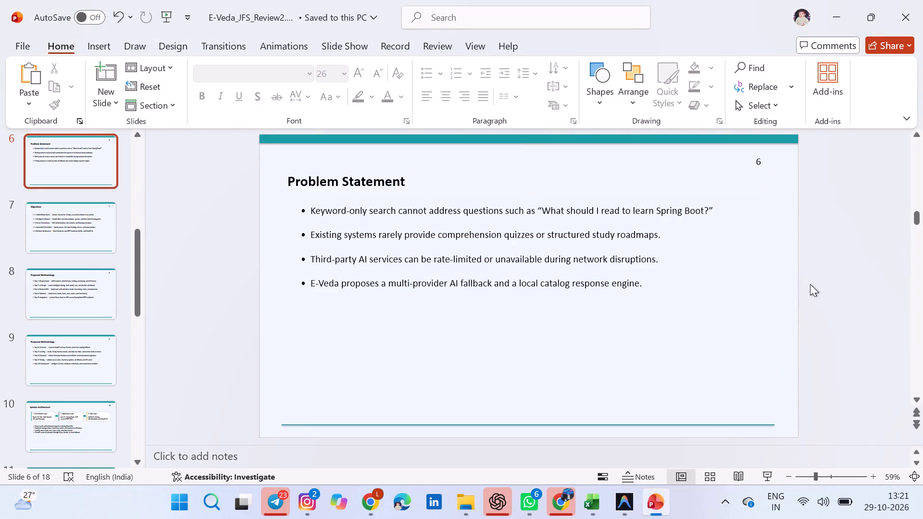
key("Up")
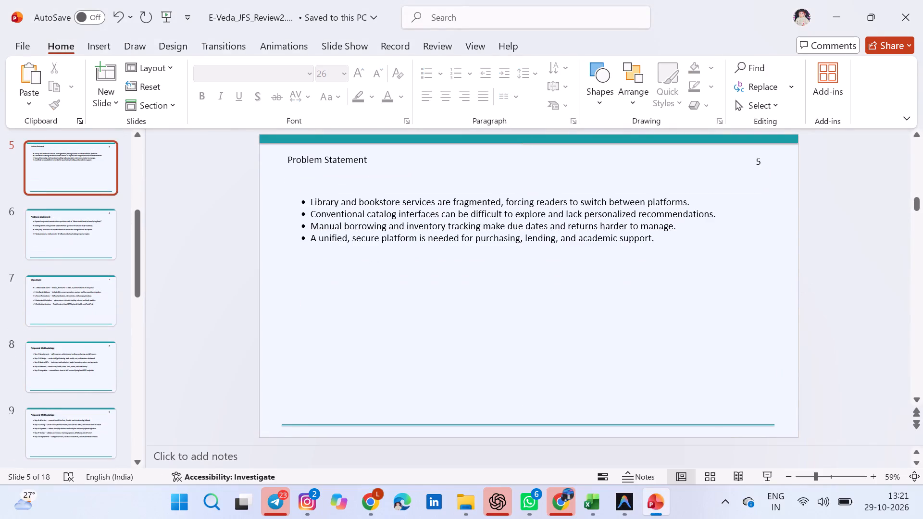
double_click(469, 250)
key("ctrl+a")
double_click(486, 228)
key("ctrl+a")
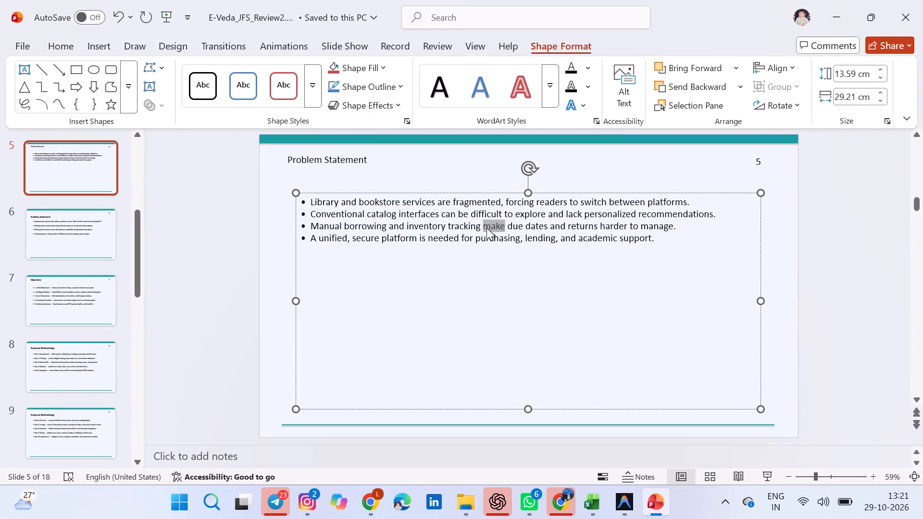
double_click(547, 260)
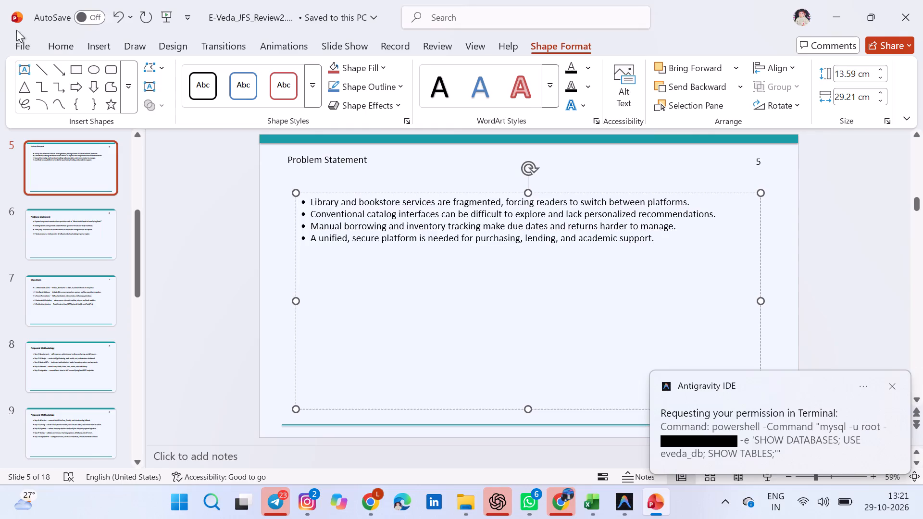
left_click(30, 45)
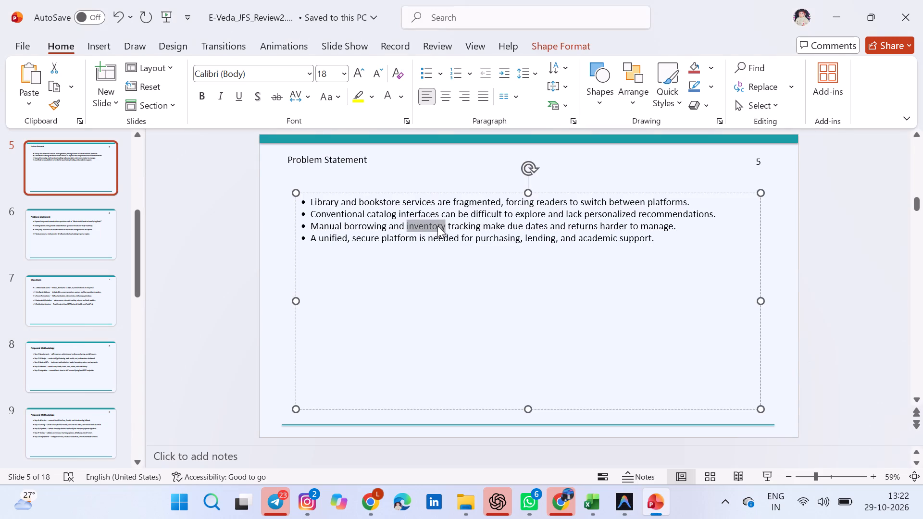
double_click(504, 245)
key("ctrl+a")
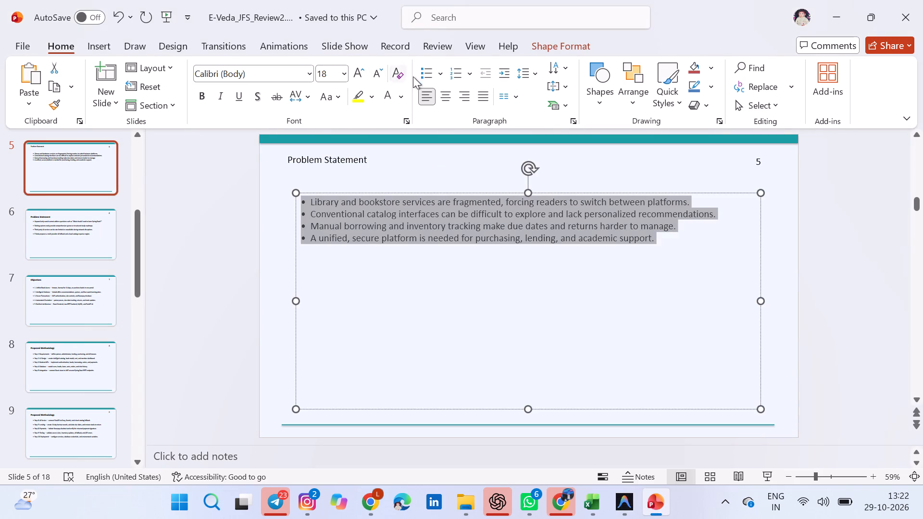
left_click(524, 73)
left_click(561, 143)
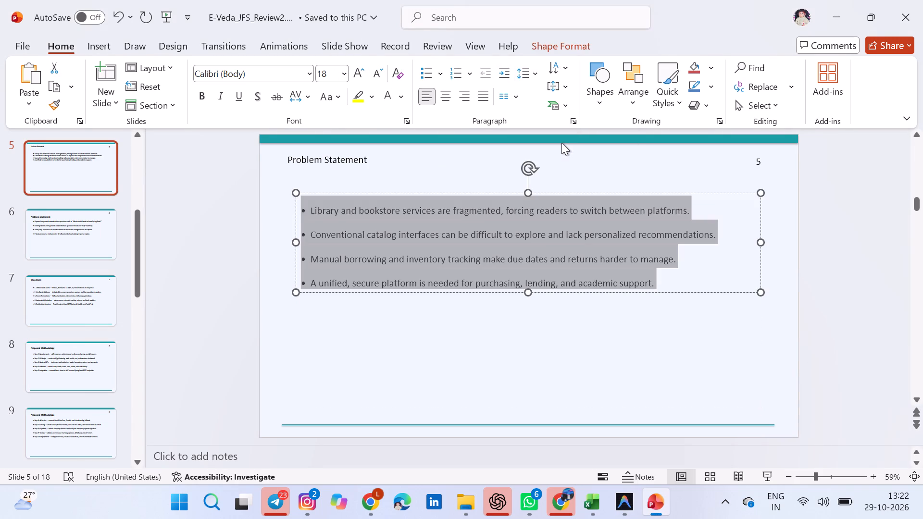
Move the "Problem Statement" heading on slide 5 slightly down and make it bold at font size 26.
left_click(327, 154)
left_click_drag(370, 176, 368, 192)
double_click(356, 174)
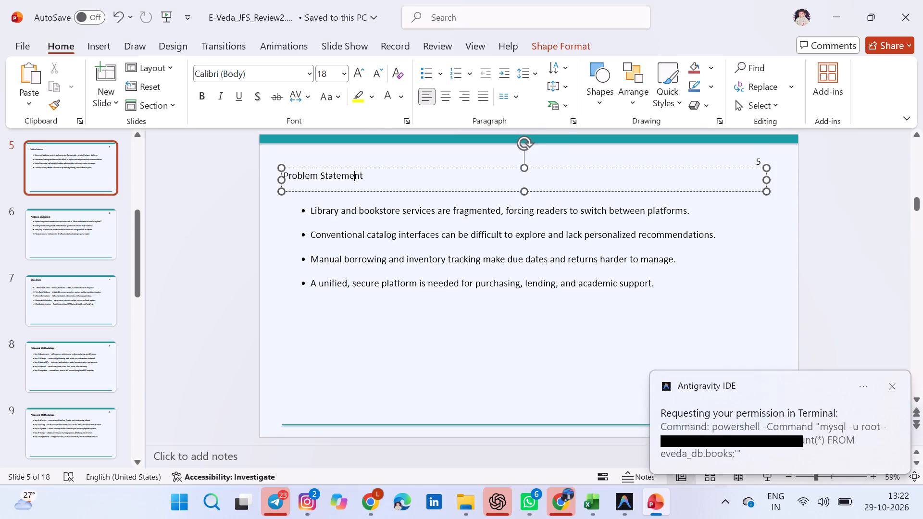
key("ctrl+a")
double_click(368, 174)
key("ctrl+a")
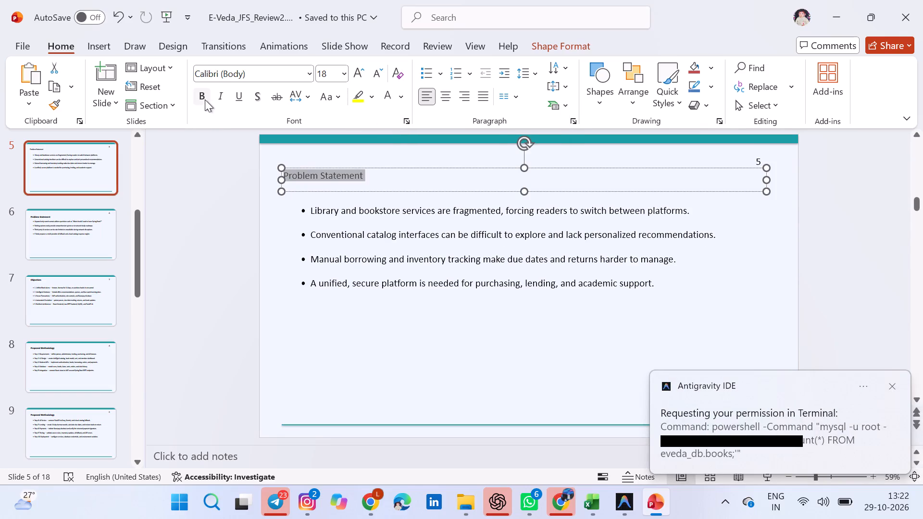
left_click(205, 99)
double_click(333, 70)
left_click(333, 70)
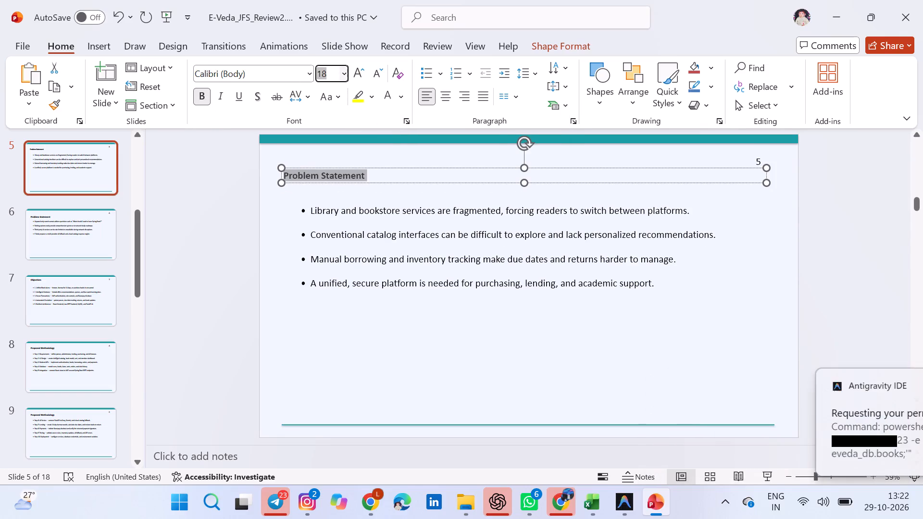
type("26")
key("Return")
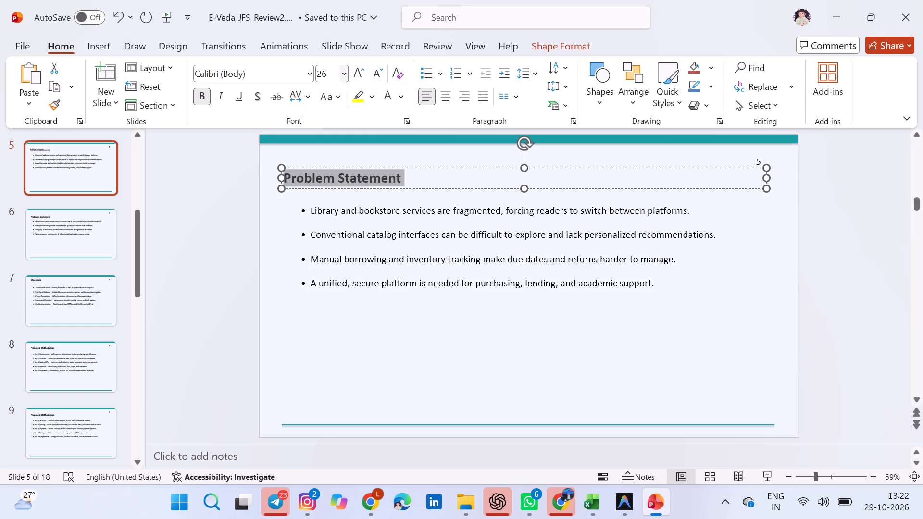
left_click(841, 257)
Set the line spacing of the four bullets on the Introduction slide, slide 4, to 2.0.
key("Up")
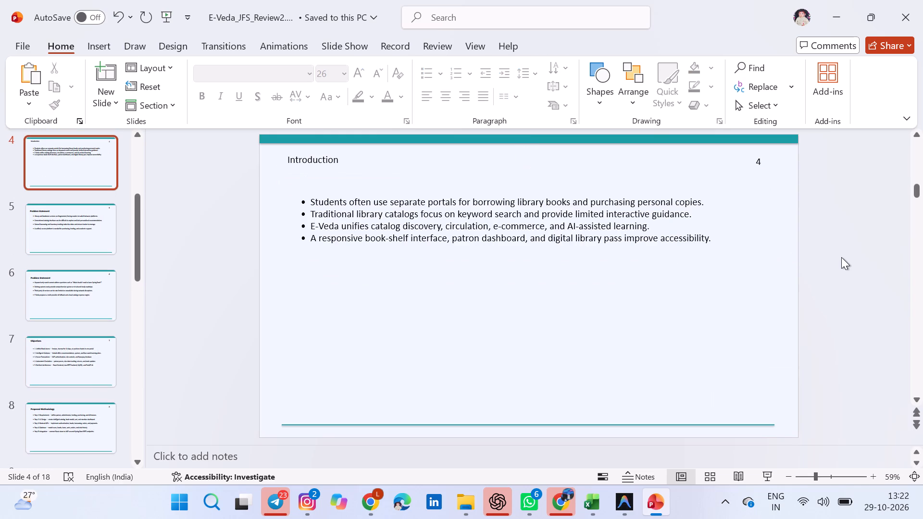
double_click(490, 215)
key("ctrl+a")
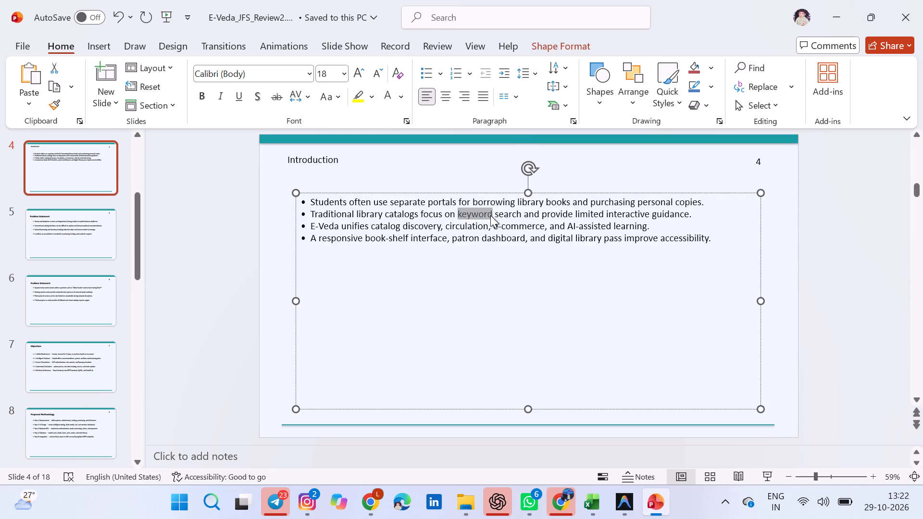
double_click(525, 222)
key("ctrl+a")
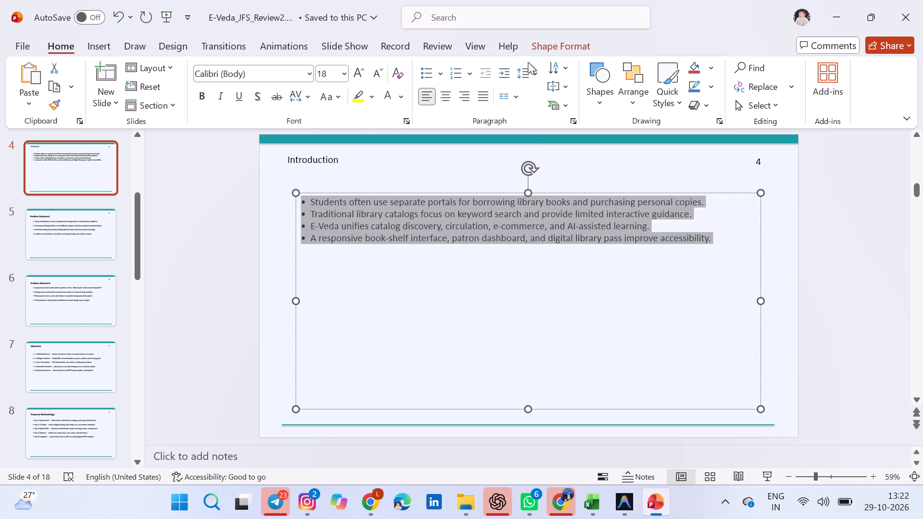
left_click(524, 68)
left_click(546, 130)
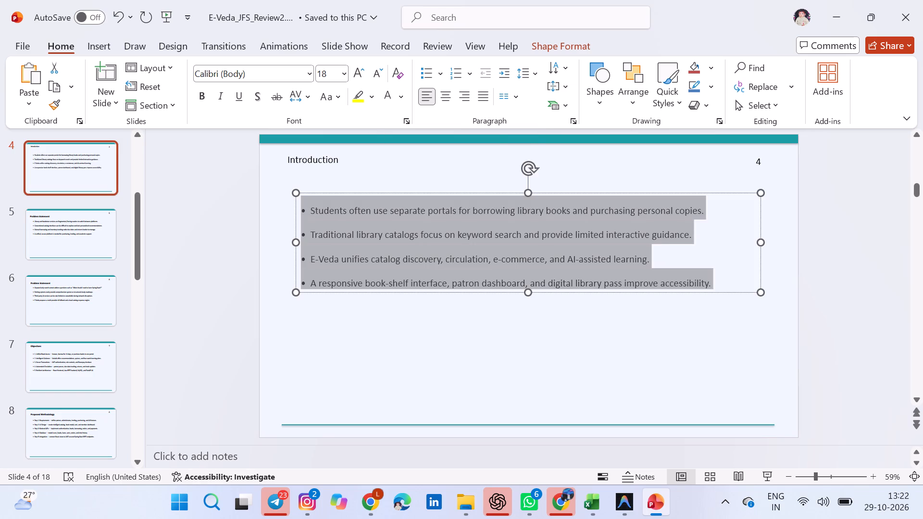
Move the "Introduction" heading on slide 4 slightly down and make it bold at font size 26.
left_click(312, 161)
left_click_drag(342, 173, 342, 195)
double_click(338, 178)
key("ctrl+a")
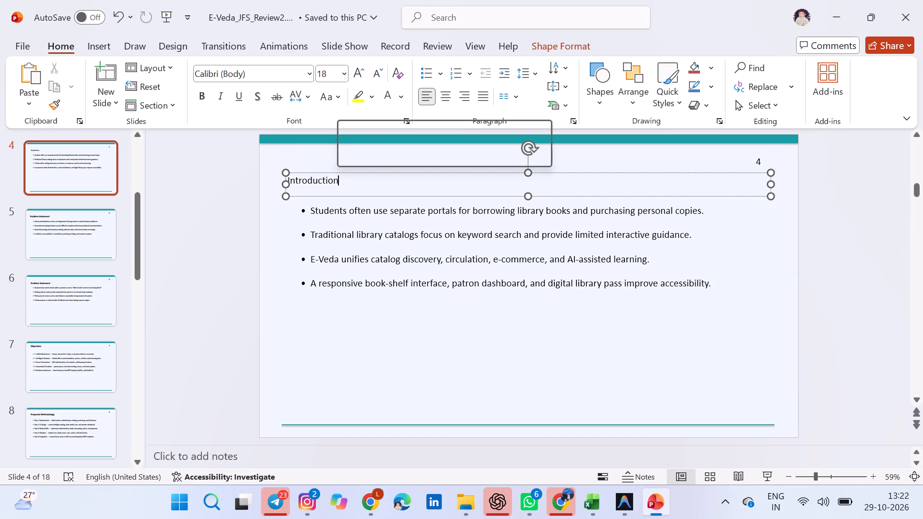
key("ctrl+a")
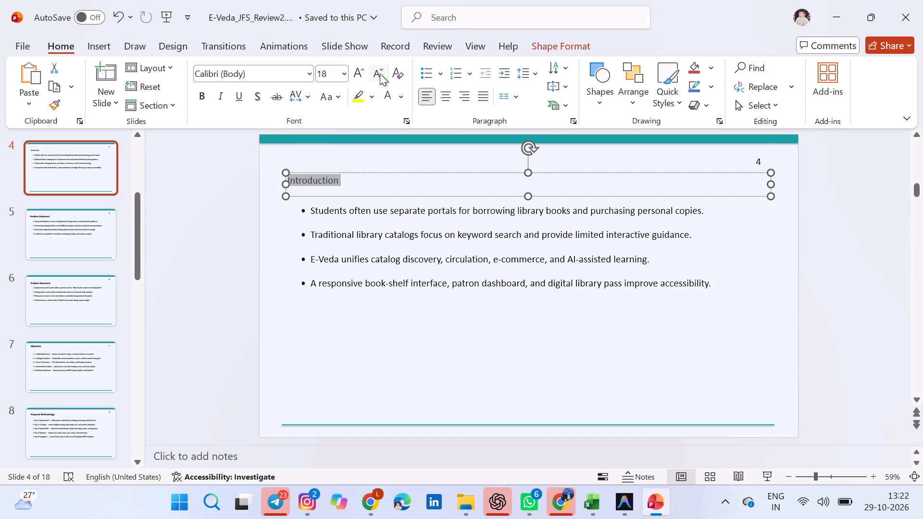
double_click(332, 77)
key("BackSpace")
key("BackSpace")
type("2t6")
key("BackSpace")
key("BackSpace")
key("6")
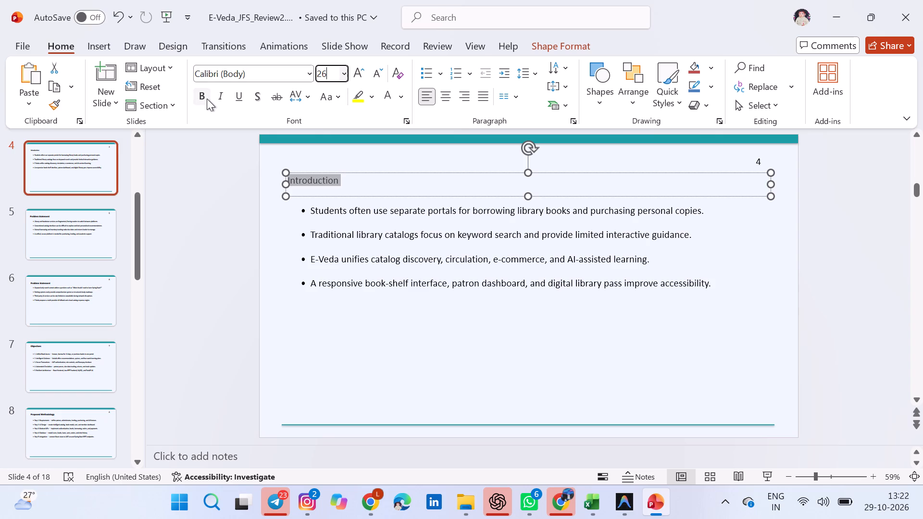
left_click(207, 99)
key("Return")
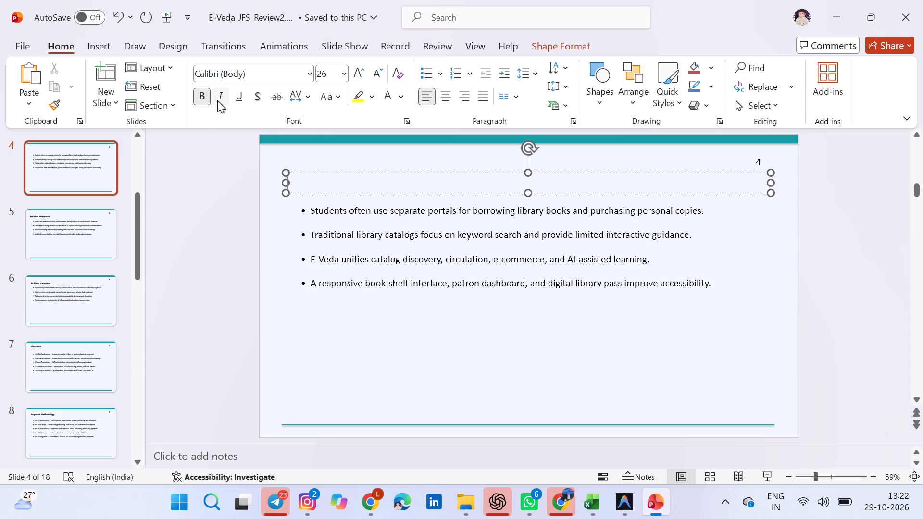
key("ctrl+z")
left_click(849, 233)
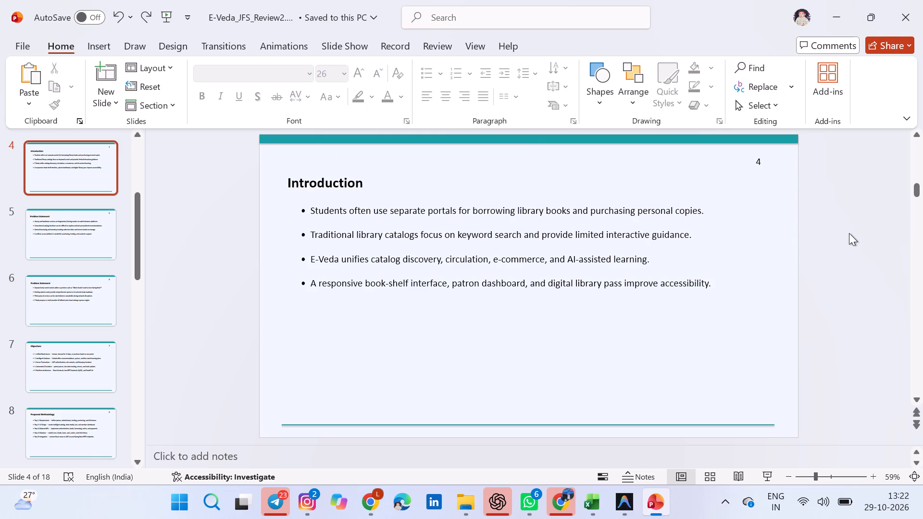
Set the line spacing of the four bullets on the Abstract slide, slide 3, to 2.0.
key("Up")
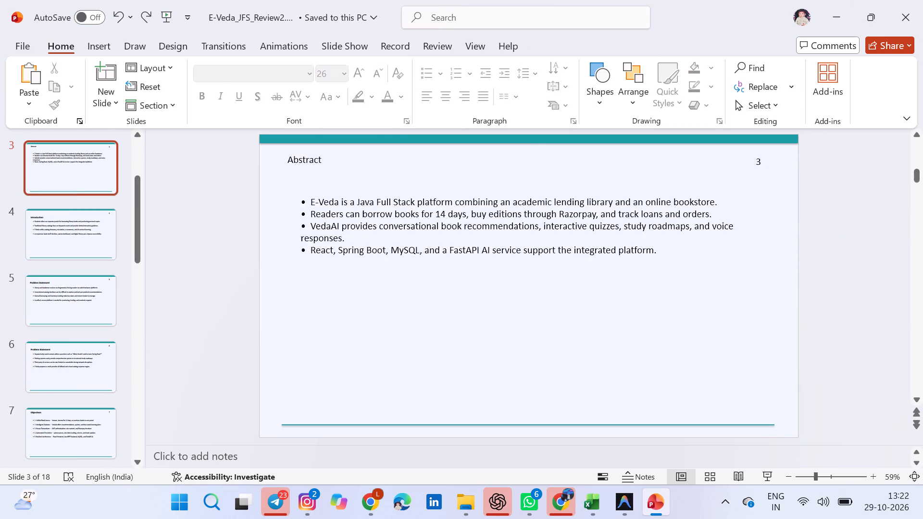
double_click(517, 235)
key("ctrl+a")
double_click(474, 250)
key("ctrl+a")
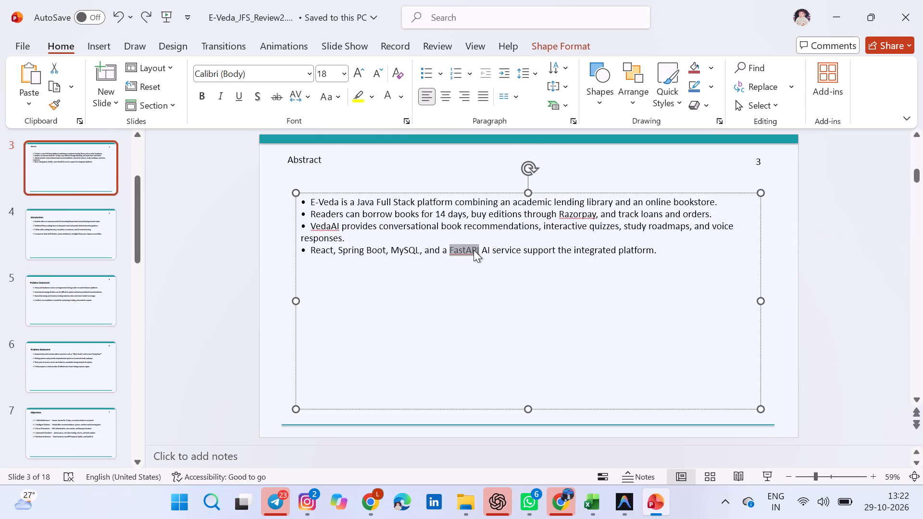
double_click(524, 239)
key("ctrl+a")
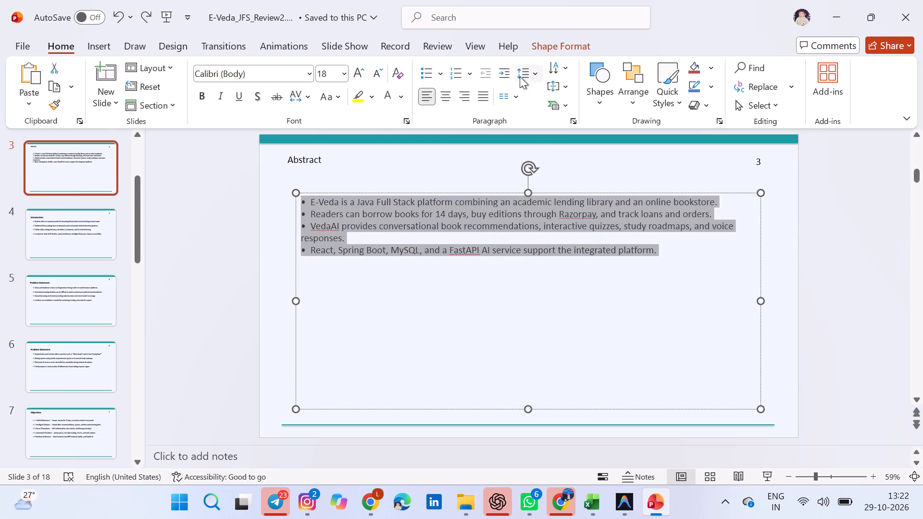
left_click_drag(524, 76, 545, 129)
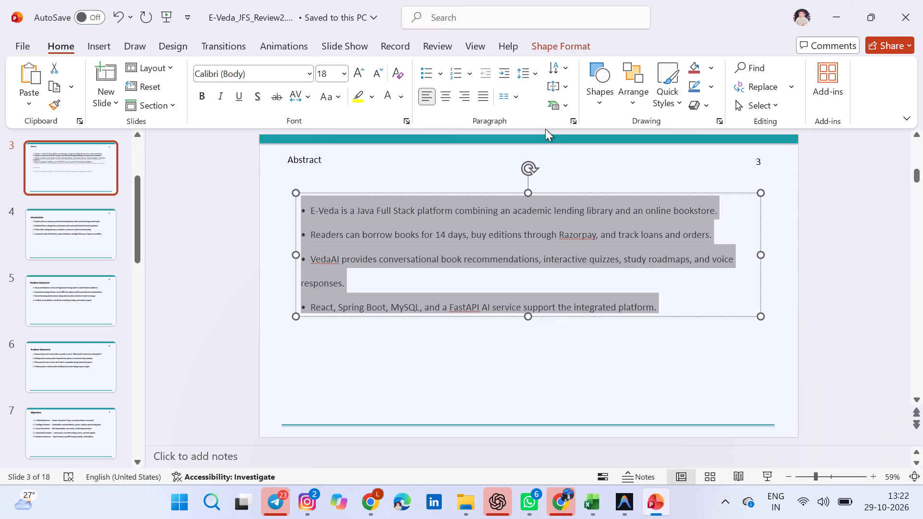
Make the "Abstract" heading on slide 3 bold at font size 28 and move it slightly down.
double_click(312, 160)
key("ctrl+a")
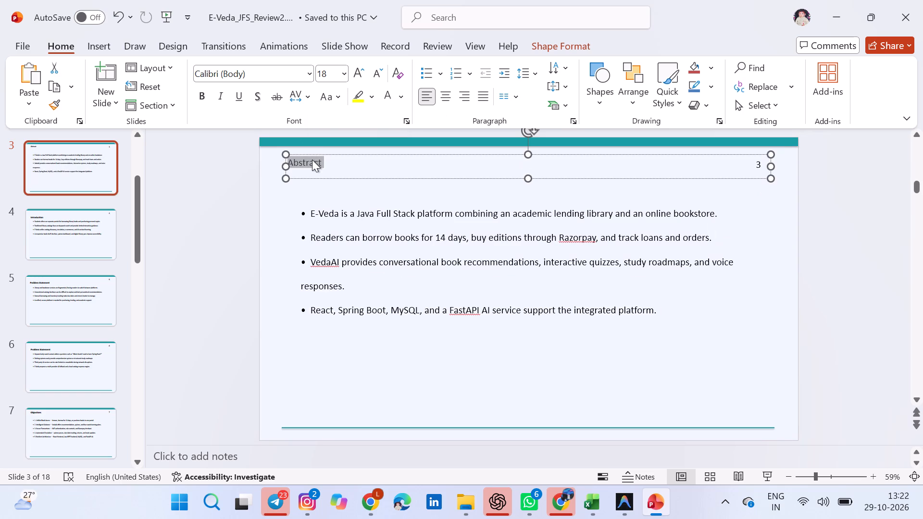
left_click(333, 71)
type("28")
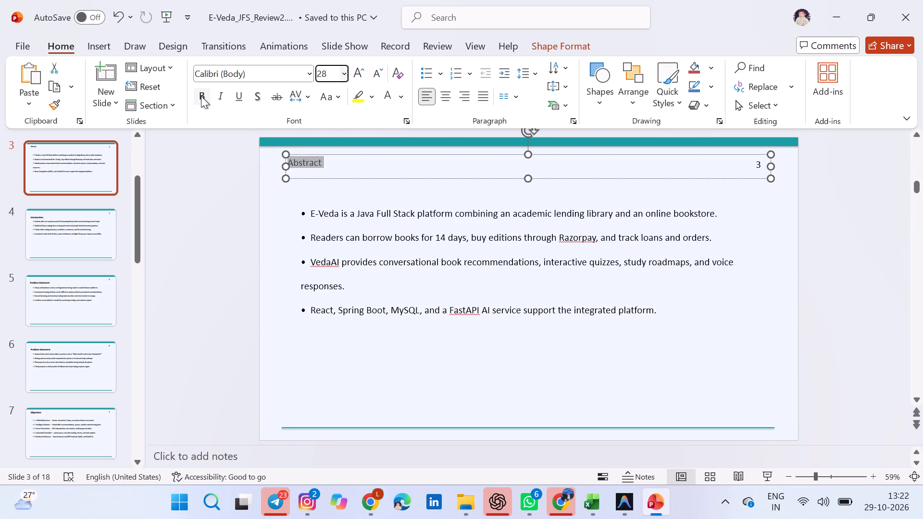
left_click(201, 96)
key("Return")
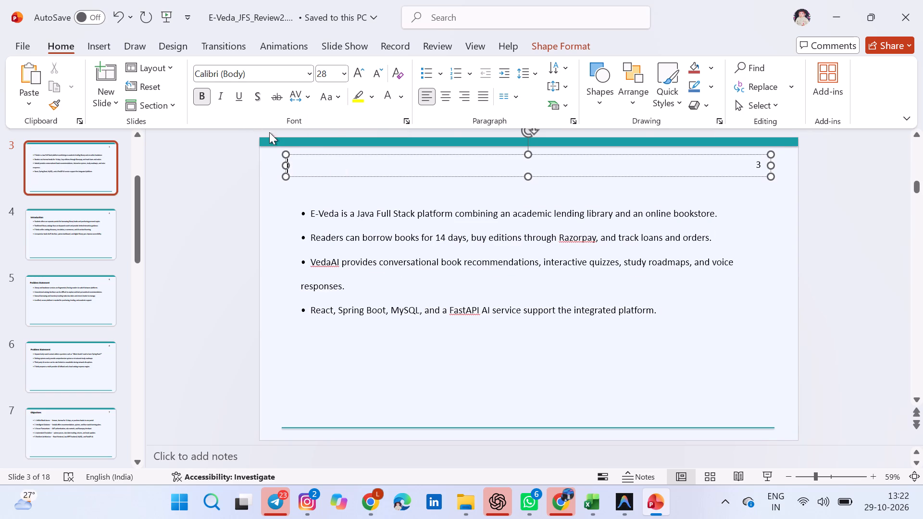
key("ctrl+z")
left_click_drag(377, 173, 377, 186)
left_click(836, 275)
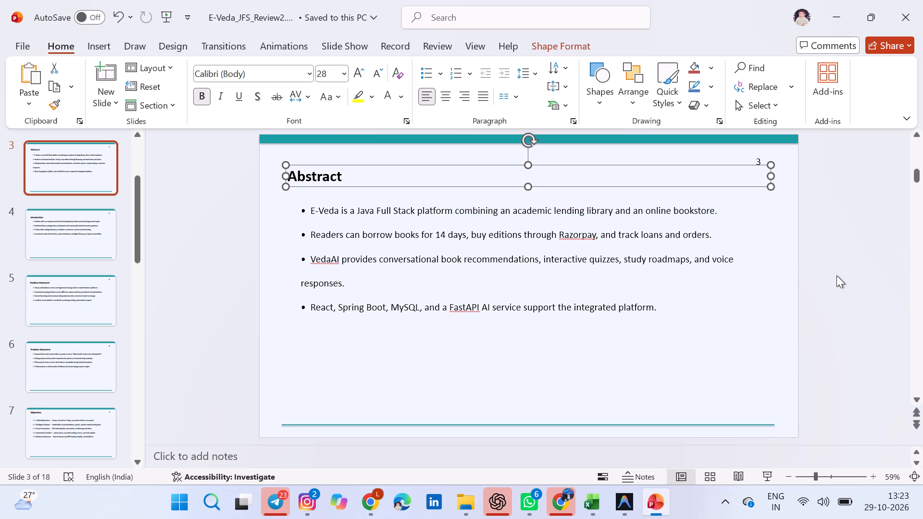
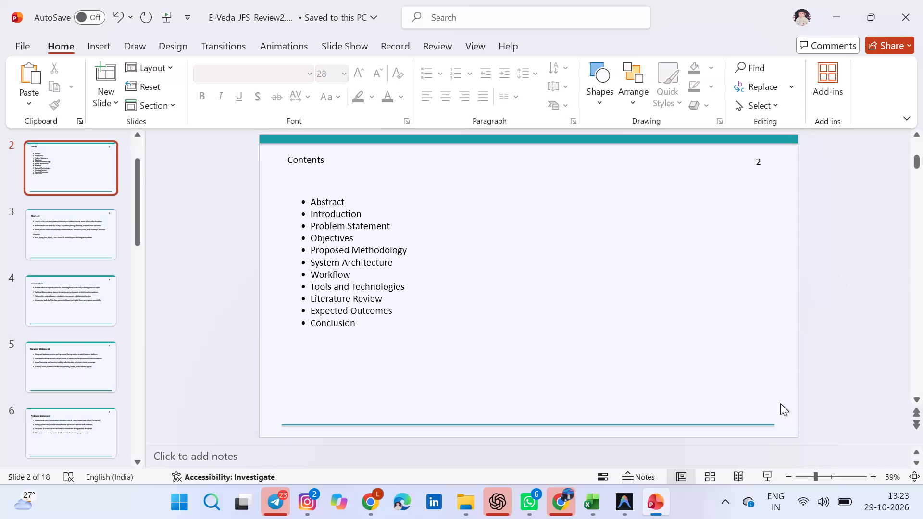
Set the line spacing of all bullets in the Contents list on slide 2 to 1.5.
left_click(362, 290)
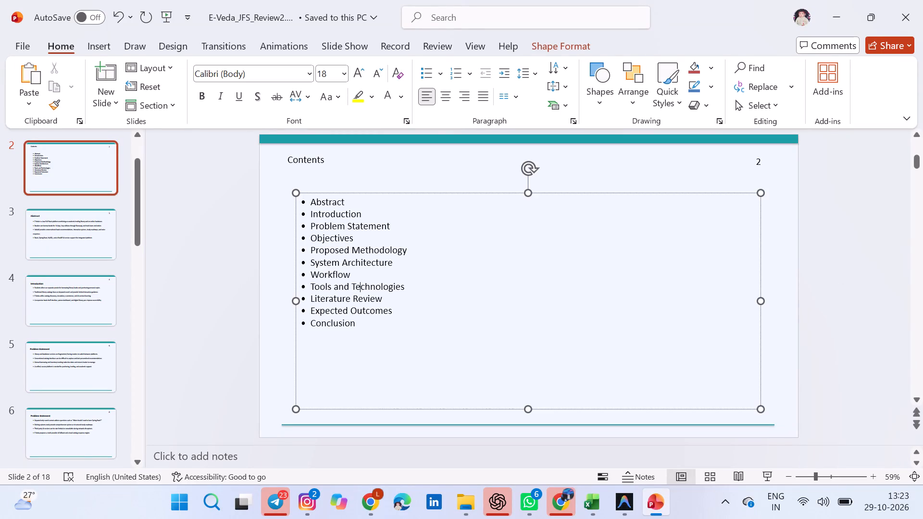
key("ctrl+a")
left_click_drag(537, 75, 559, 135)
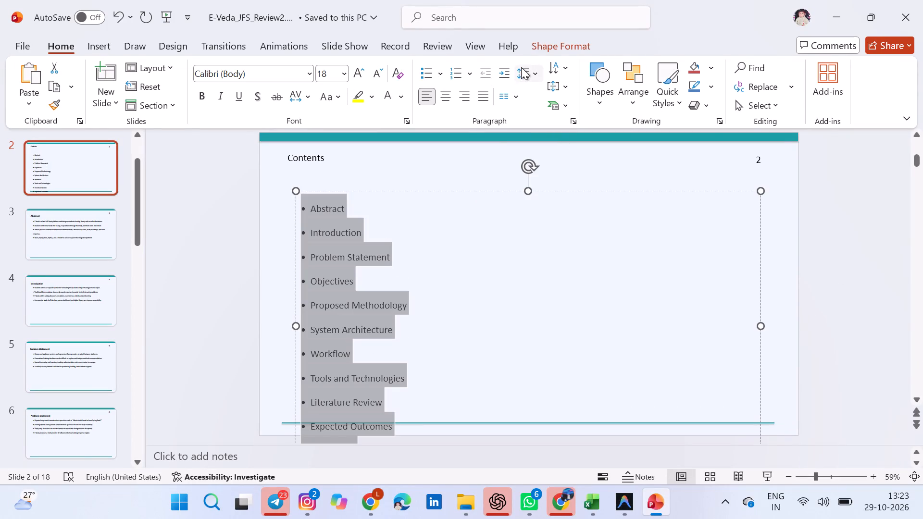
left_click_drag(521, 67, 537, 108)
left_click(537, 108)
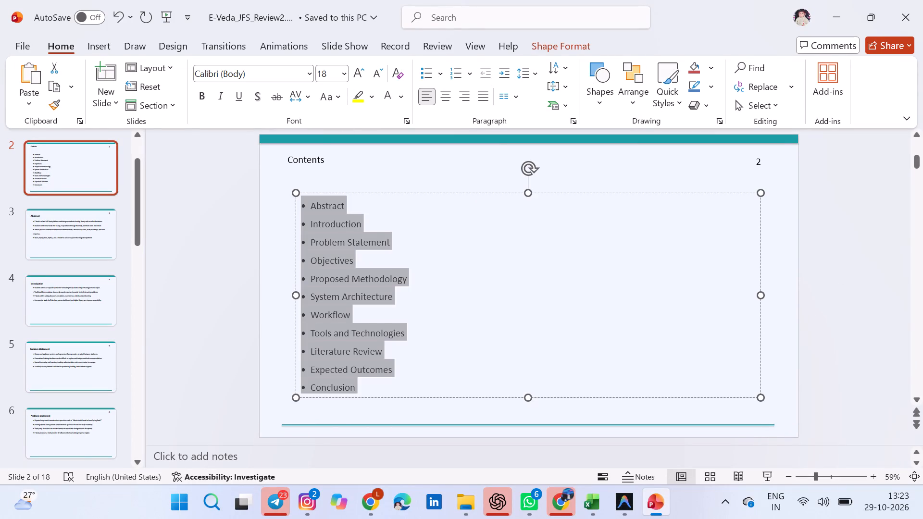
Make the "Contents" heading on slide 2 bold at font size 30.
double_click(300, 165)
key("ctrl+a")
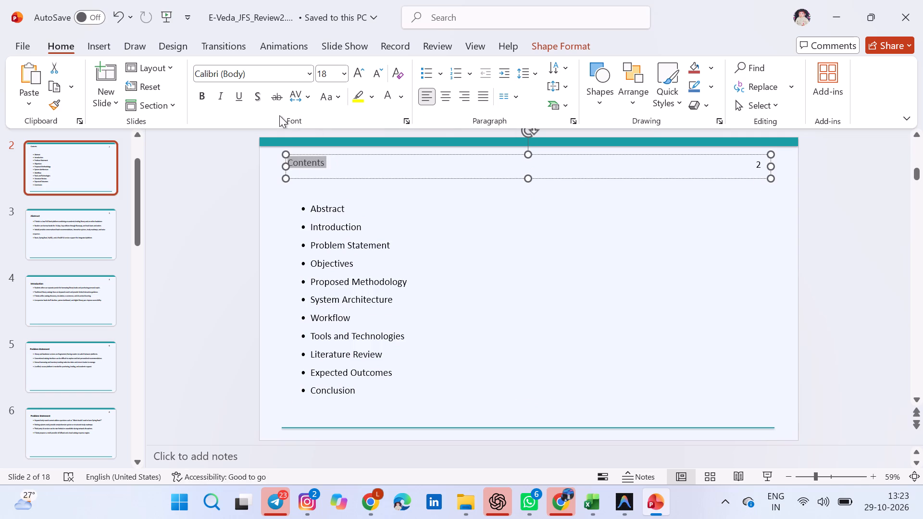
left_click(207, 100)
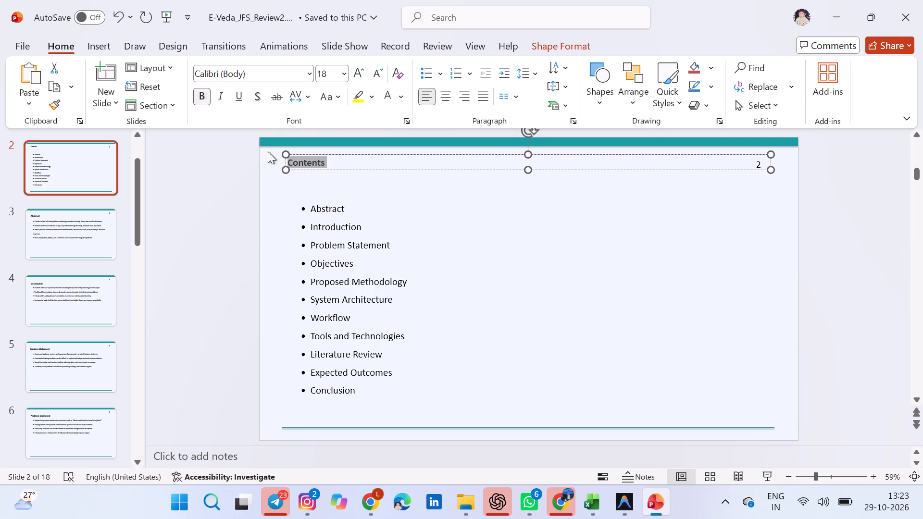
double_click(337, 73)
left_click(337, 73)
type("30")
key("Return")
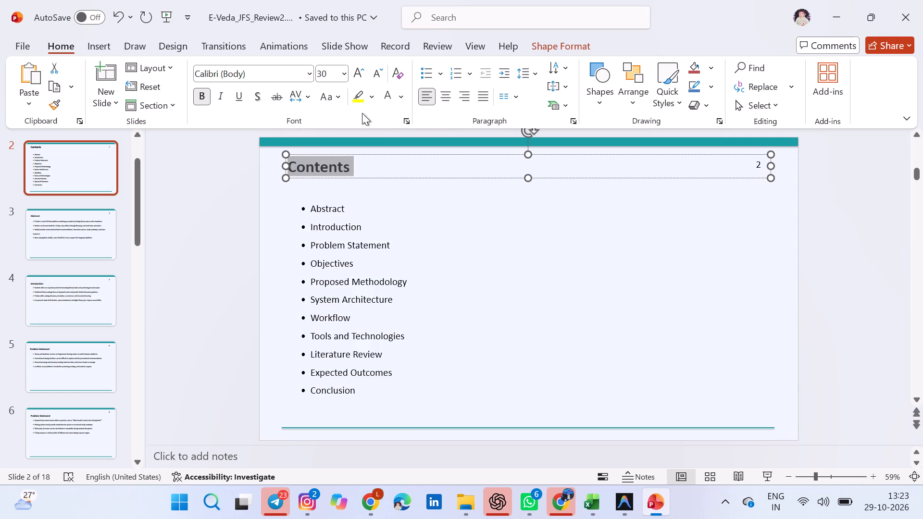
left_click(856, 272)
Review the formatting of all slides in order, from the title slide to the closing THANK YOU slide.
key("Up")
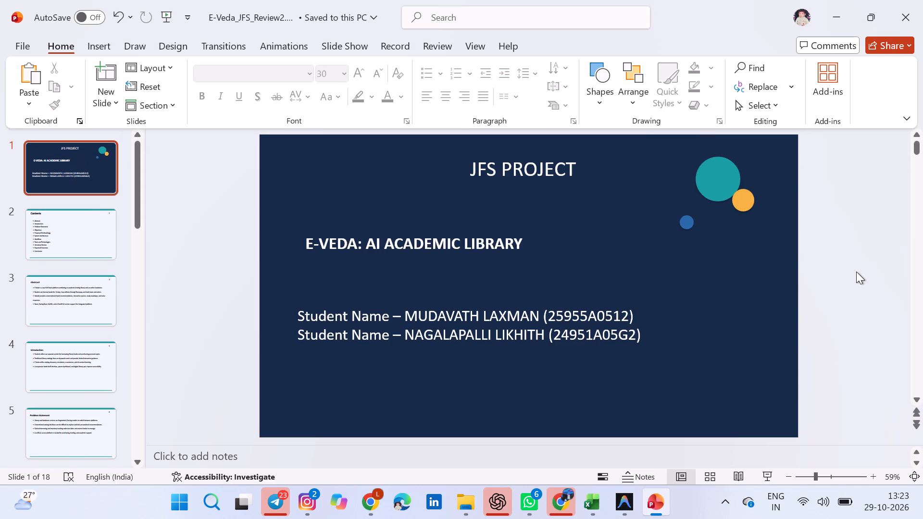
key("Down")
key("Down")
key("Down")
key("Down")
key("Down")
key("Down")
key("Down")
key("Down")
key("Down")
key("Down")
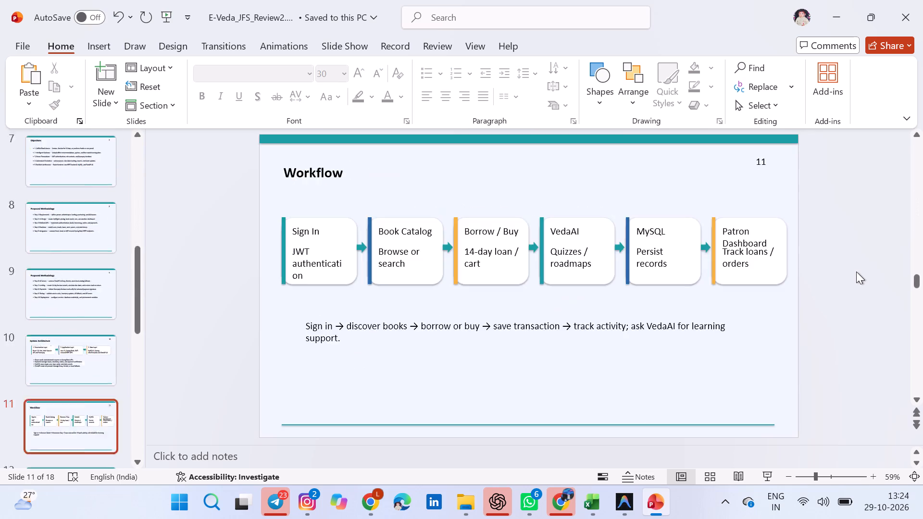